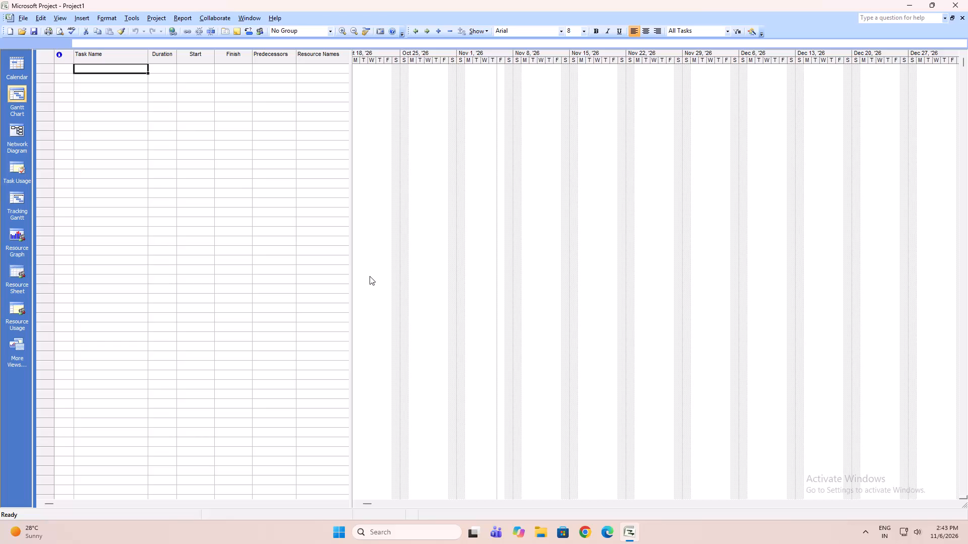
Enter Research Analysis as the first task in the empty project's task list.
key(r)
key(BackSpace)
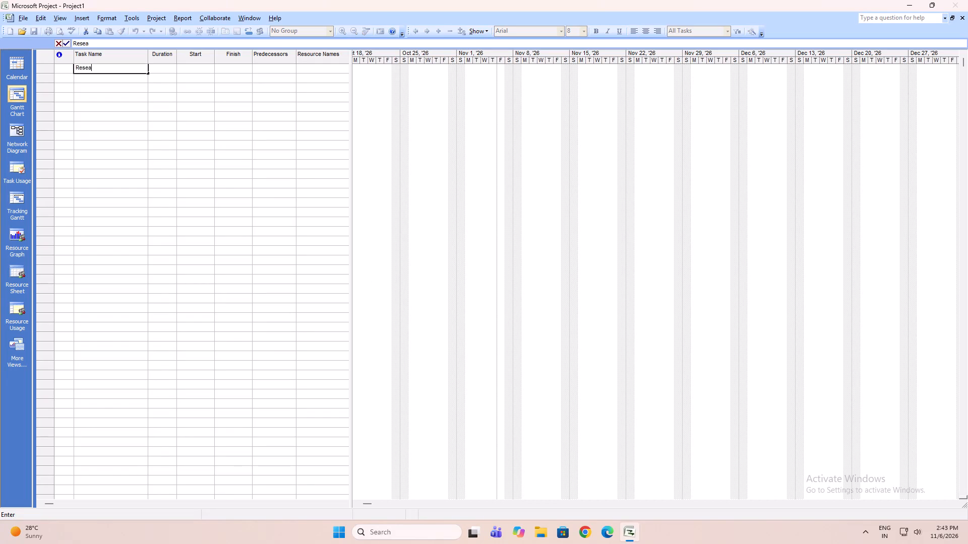
key(BackSpace)
key(BackSpace)
key(BackSpace)
key(e)
key(BackSpace)
text(ec)
key(BackSpace)
key(BackSpace)
key(BackSpace)
key(e)
key(BackSpace)
key(ctrl+plus)
key(ctrl+plus)
key(ctrl+plus)
key(ctrl+plus)
key(ctrl+s)
key(ctrl+BackSpace)
key(BackSpace)
key(BackSpace)
key(BackSpace)
key(BackSpace)
key(BackSpace)
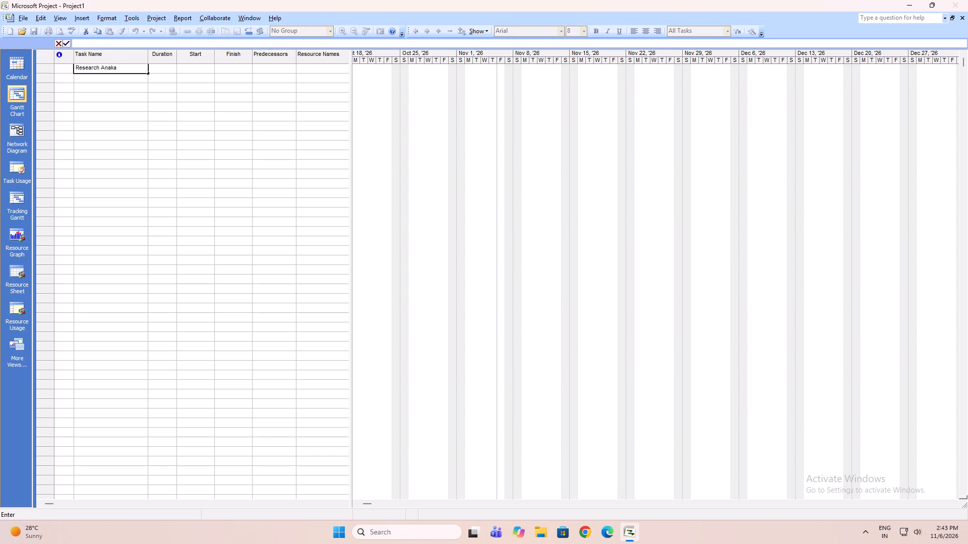
key(BackSpace)
text(lysis)
key(Down)
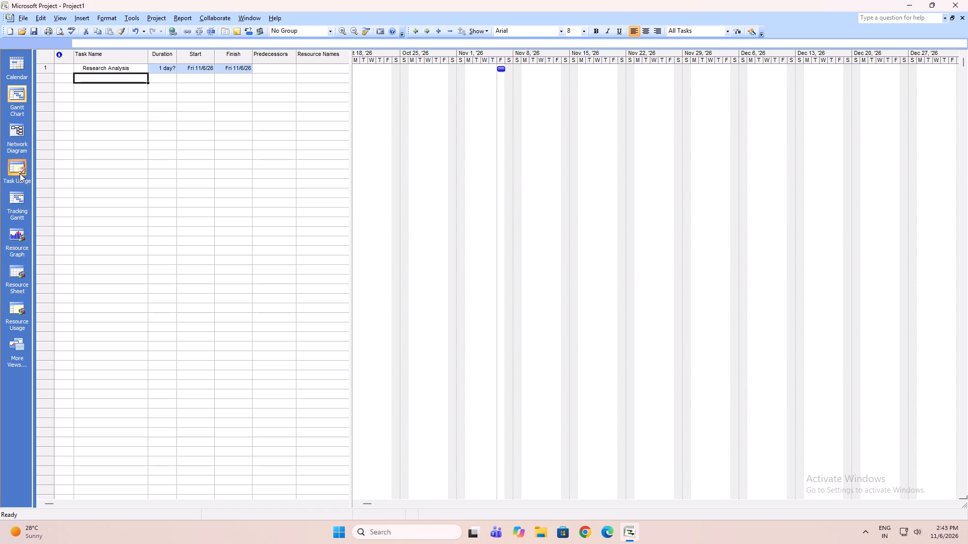
Add a second task named Idea Approval below Research Analysis.
key(BackSpace)
key(BackSpace)
key(BackSpace)
key(BackSpace)
key(BackSpace)
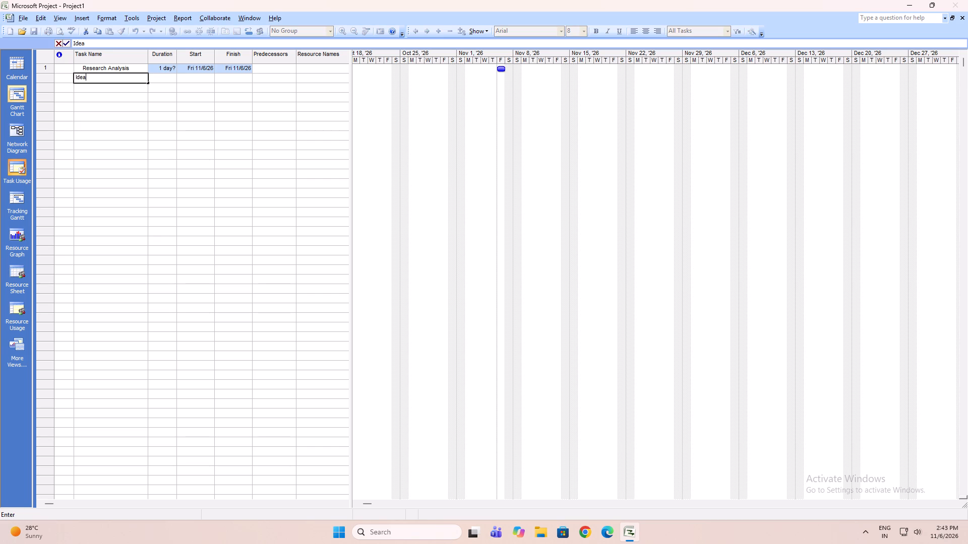
key(BackSpace)
key(BackSpace)
key(BackSpace)
text(pprovak)
key(BackSpace)
key(l)
key(Down)
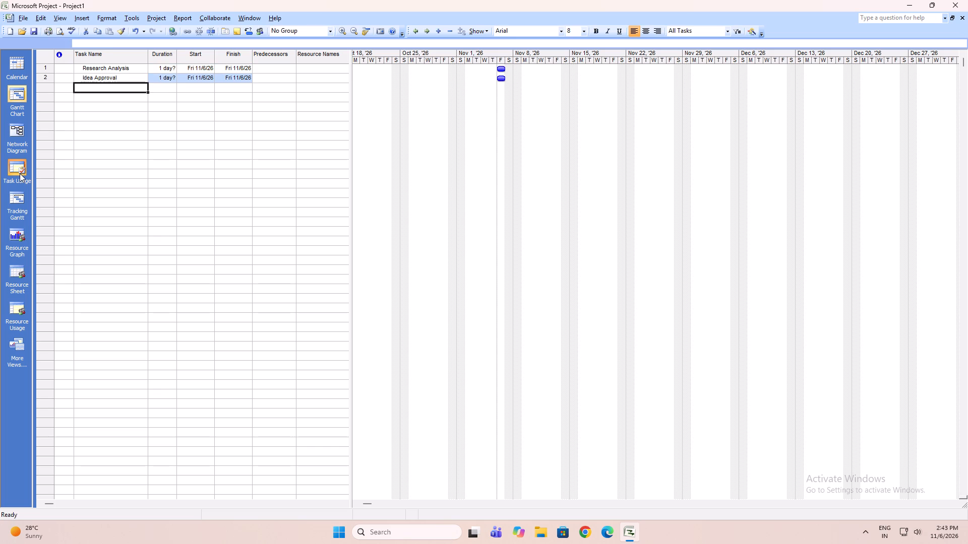
Add a third task named System Desgn below Idea Approval.
text(AS)
key(BackSpace)
key(BackSpace)
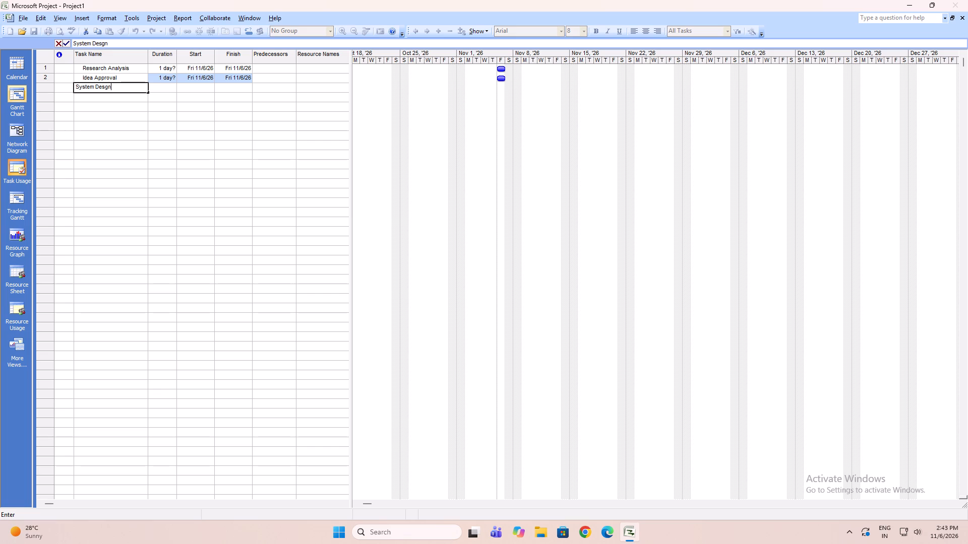
key(Left)
key(Right)
key(Down)
key(Left)
key(Right)
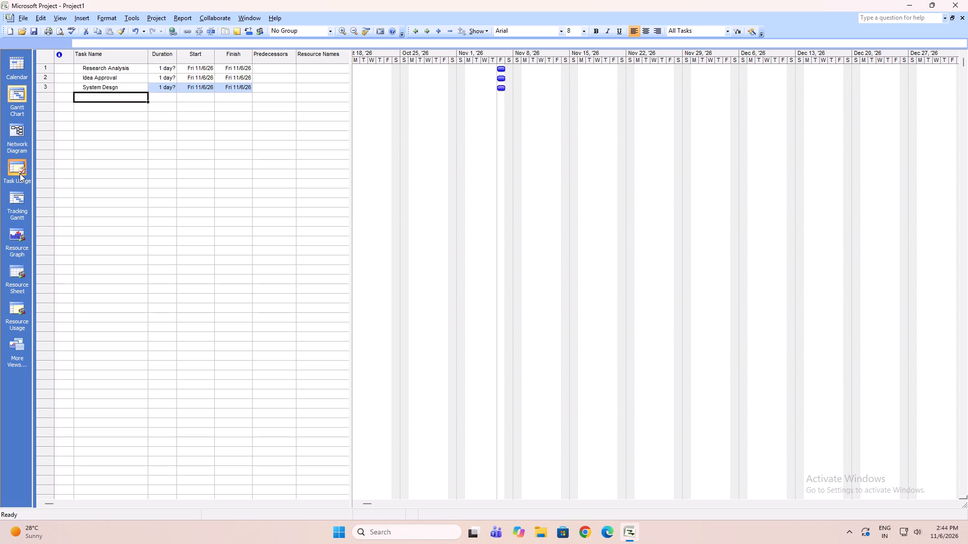
Add a fourth task named Wireframing in the next empty task row.
key(BackSpace)
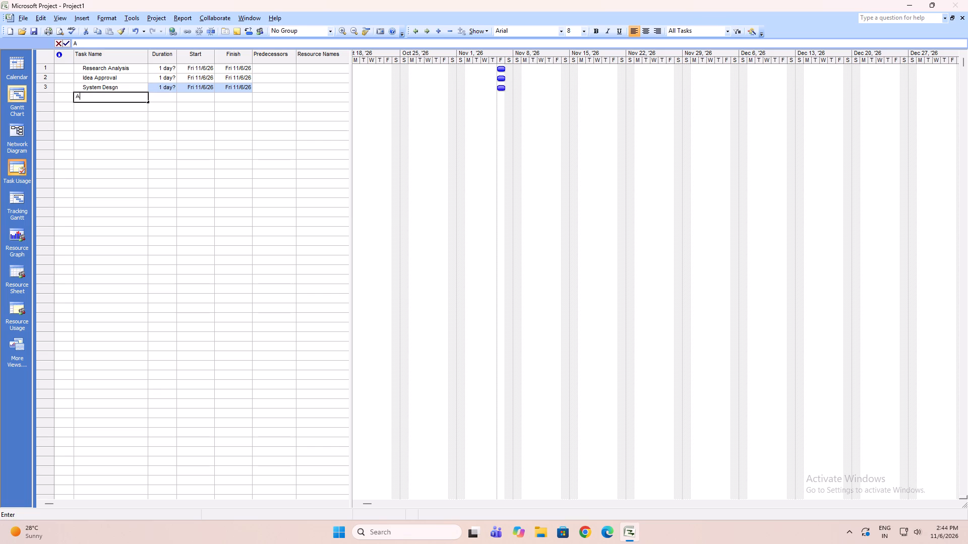
key(BackSpace)
key(BackSpace)
key(BackSpace)
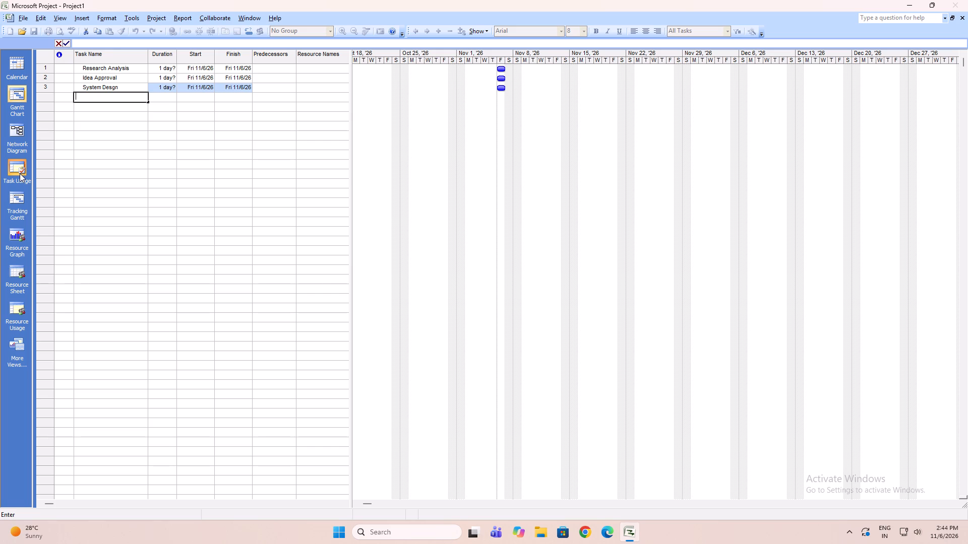
key(BackSpace)
key(BackSpace)
key(Down)
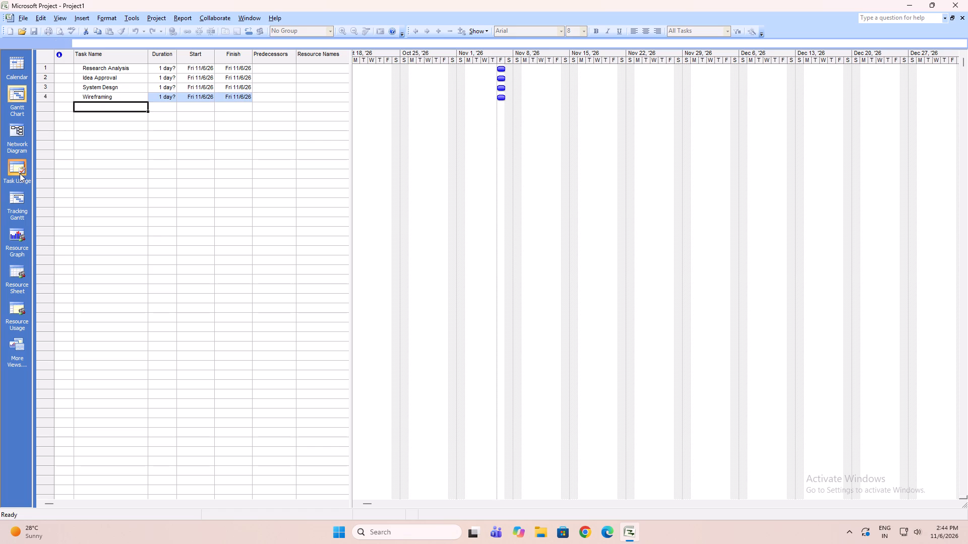
Add a fifth task named UI/UX Design below Wireframing.
text(UI)
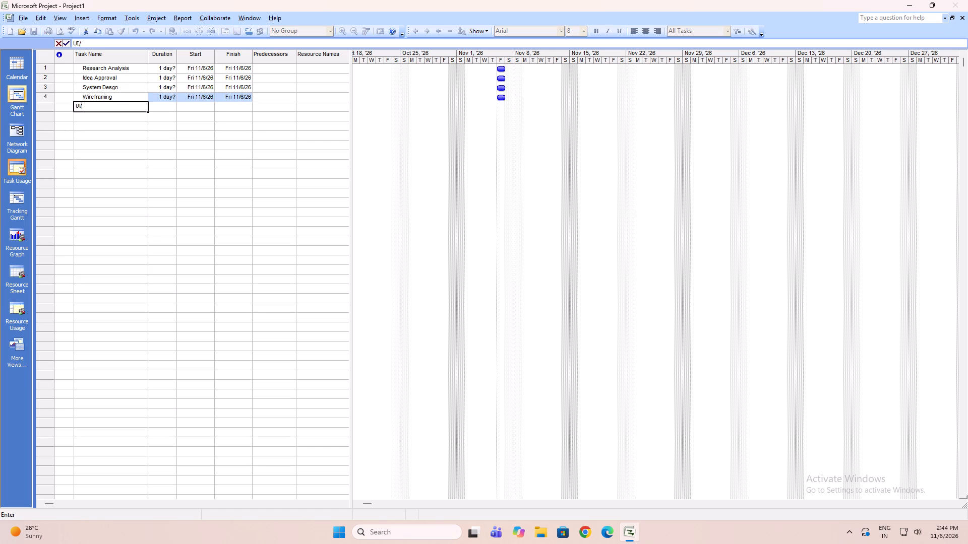
key(BackSpace)
key(equal)
key(BackSpace)
key(BackSpace)
key(BackSpace)
key(BackSpace)
key(BackSpace)
key(BackSpace)
text(ign)
key(Down)
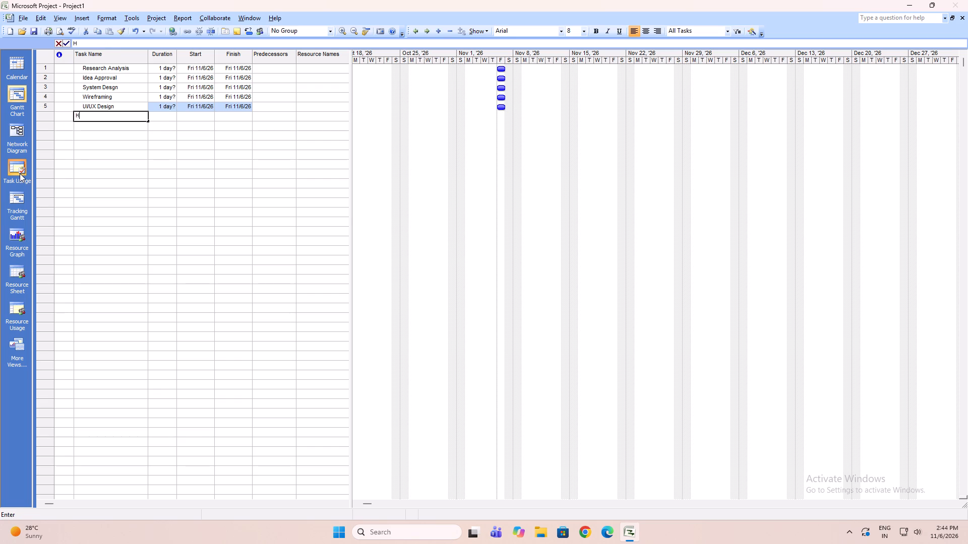
Add a sixth task named Prototype Design below UI/UX Design.
key(g)
key(BackSpace)
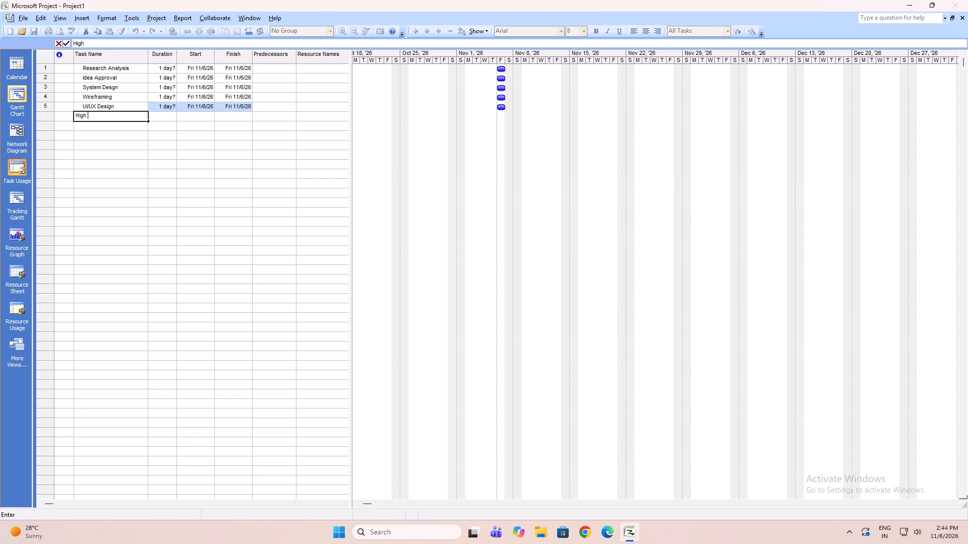
key(equal)
key(BackSpace)
key(BackSpace)
key(BackSpace)
key(BackSpace)
key(BackSpace)
key(BackSpace)
key(BackSpace)
text(ror)
key(BackSpace)
text(toty)
key(BackSpace)
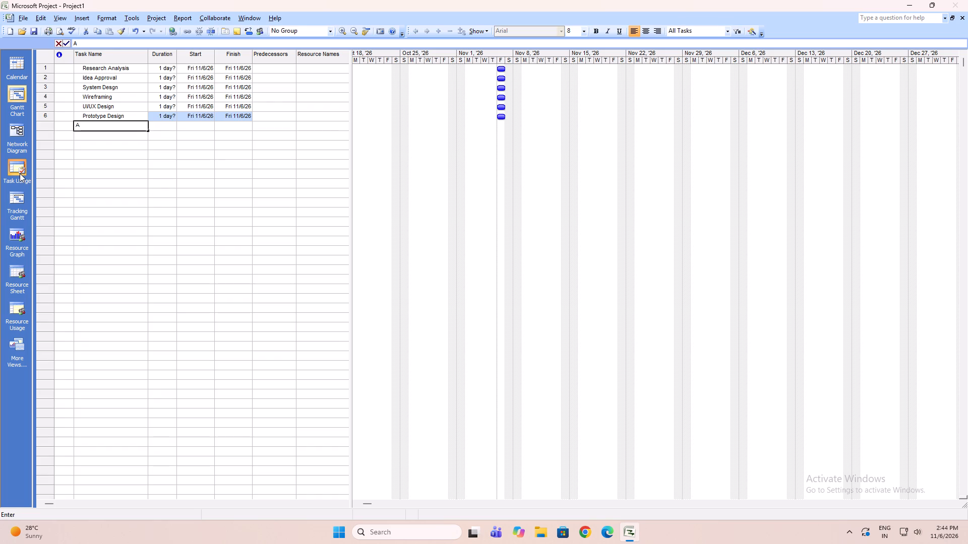
Add the tasks Approval of Design and Frontend Resource in the two rows below Prototype Design.
text(pproval)
key(space)
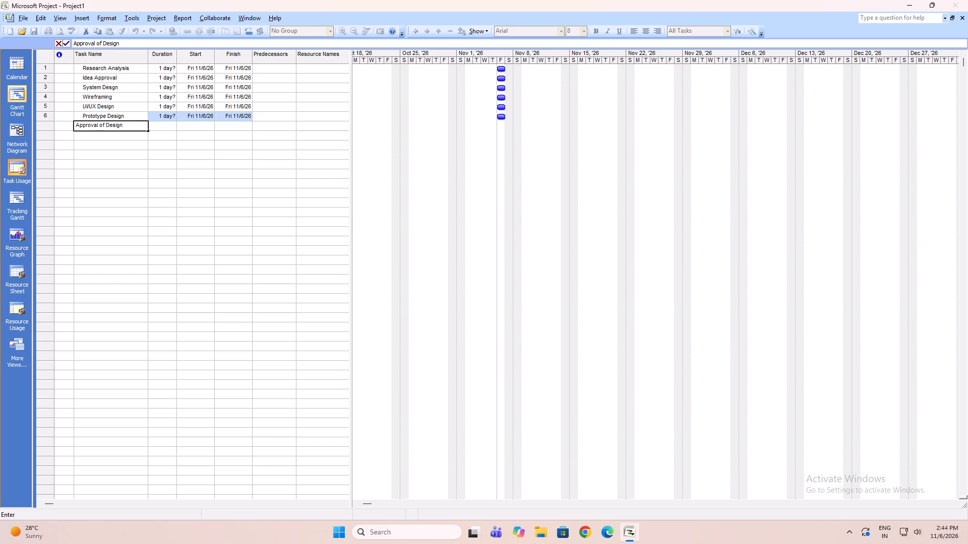
key(Down)
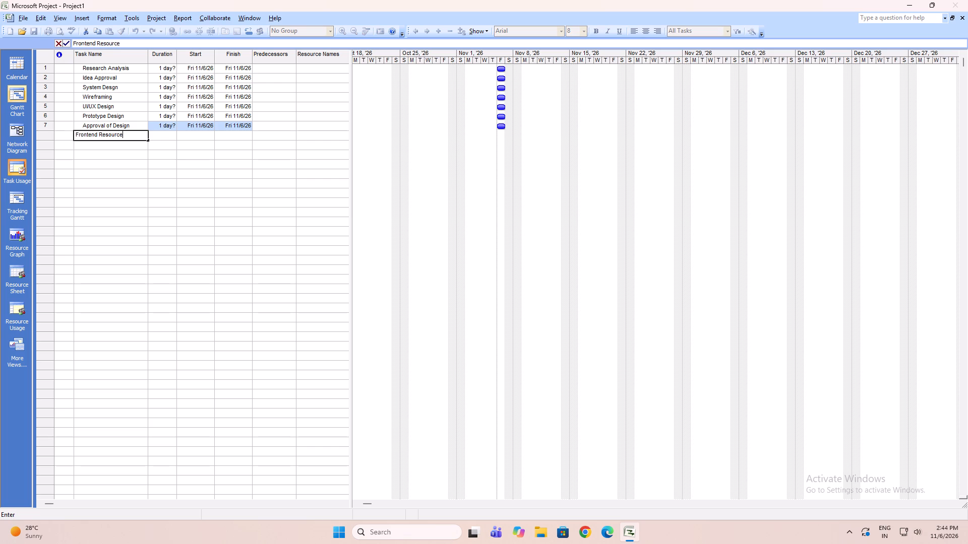
key(Down)
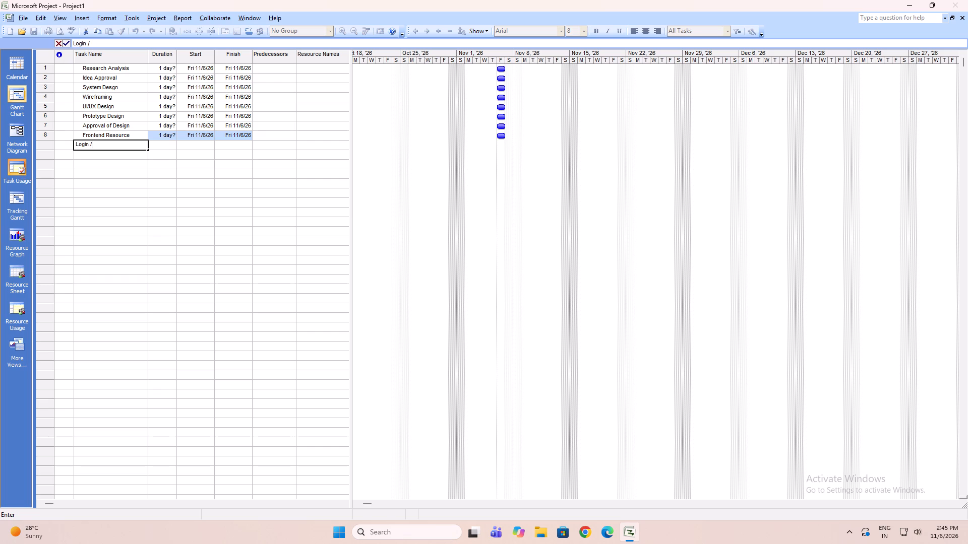
Add a ninth task named Login /Signup Page below Frontend Resource.
key(BackSpace)
key(BackSpace)
key(BackSpace)
key(BackSpace)
key(BackSpace)
key(BackSpace)
key(BackSpace)
text(ge)
key(Down)
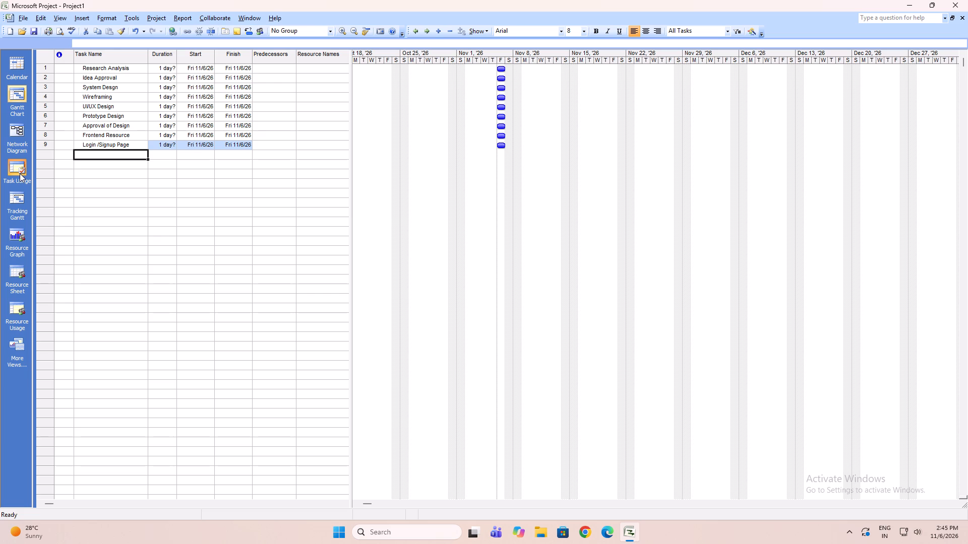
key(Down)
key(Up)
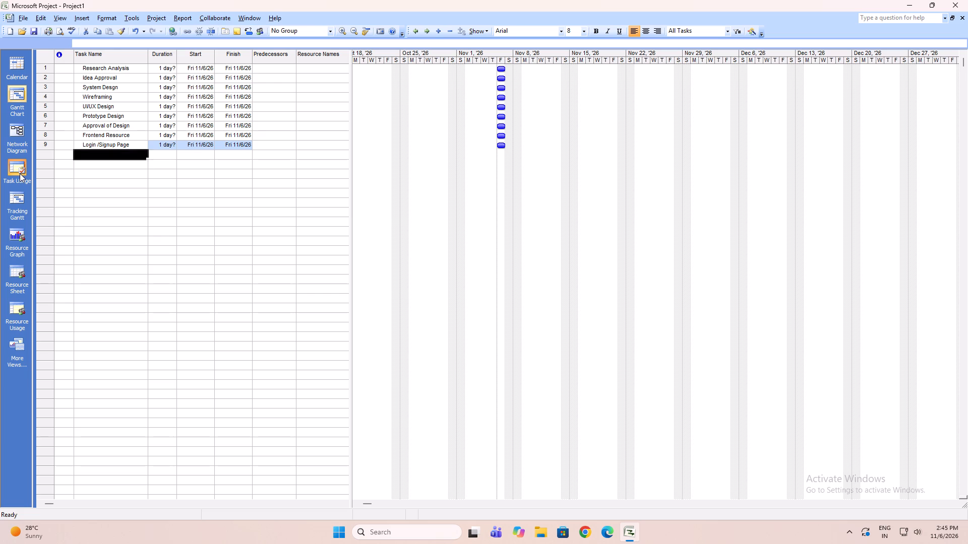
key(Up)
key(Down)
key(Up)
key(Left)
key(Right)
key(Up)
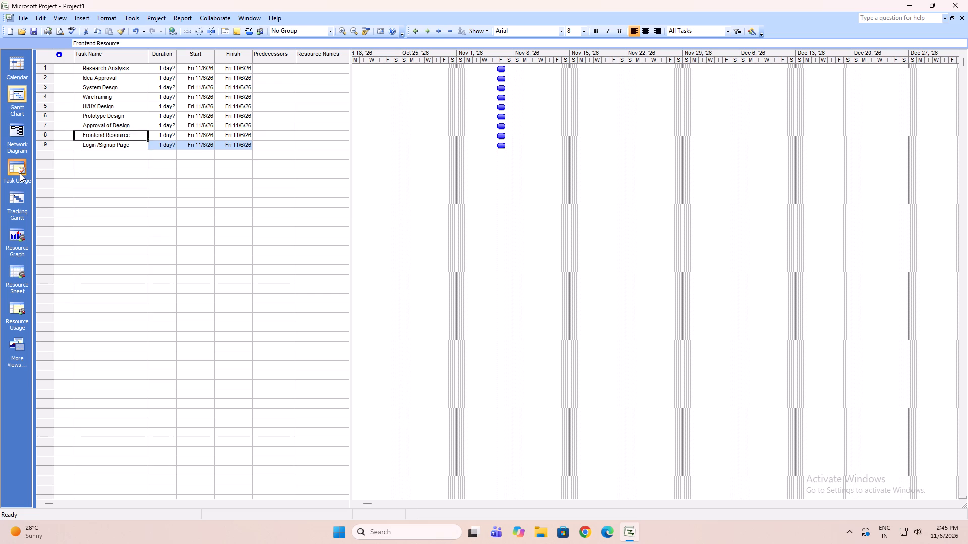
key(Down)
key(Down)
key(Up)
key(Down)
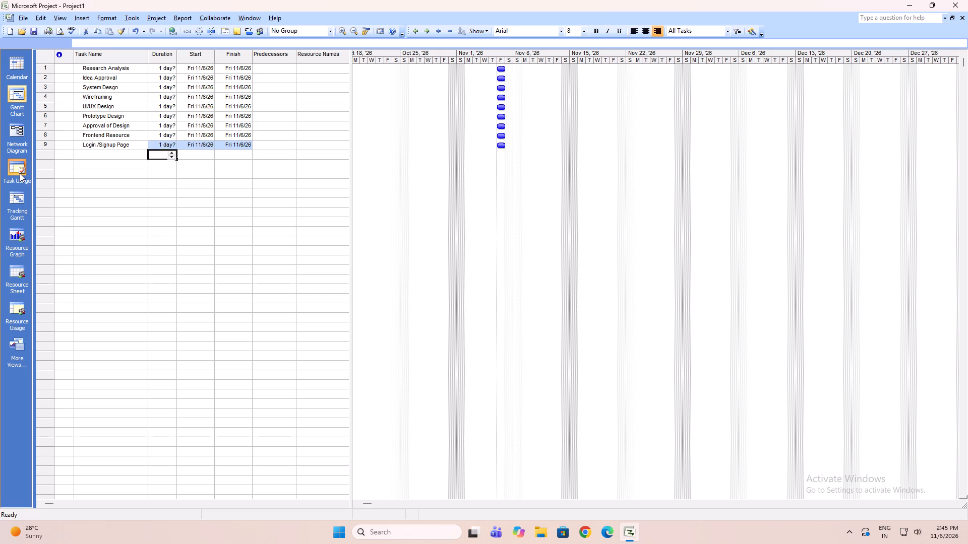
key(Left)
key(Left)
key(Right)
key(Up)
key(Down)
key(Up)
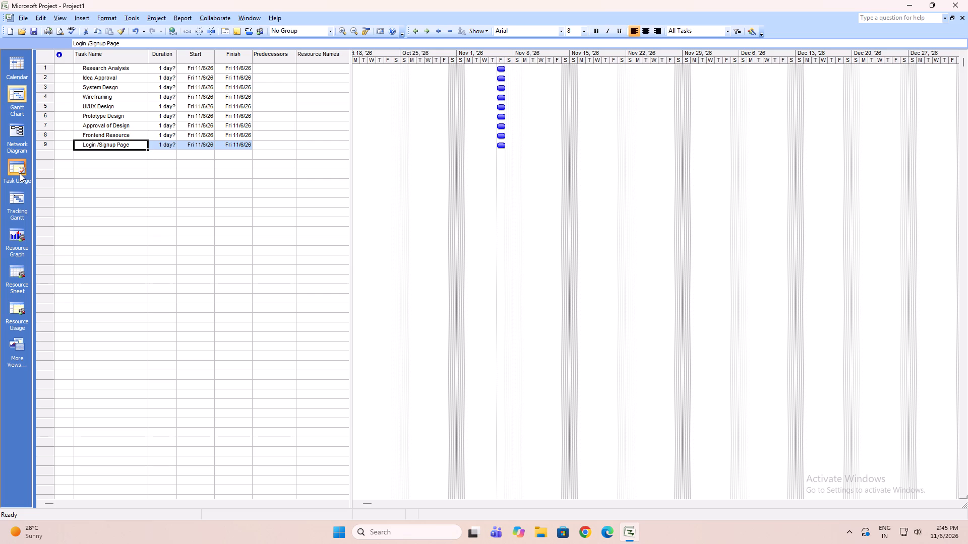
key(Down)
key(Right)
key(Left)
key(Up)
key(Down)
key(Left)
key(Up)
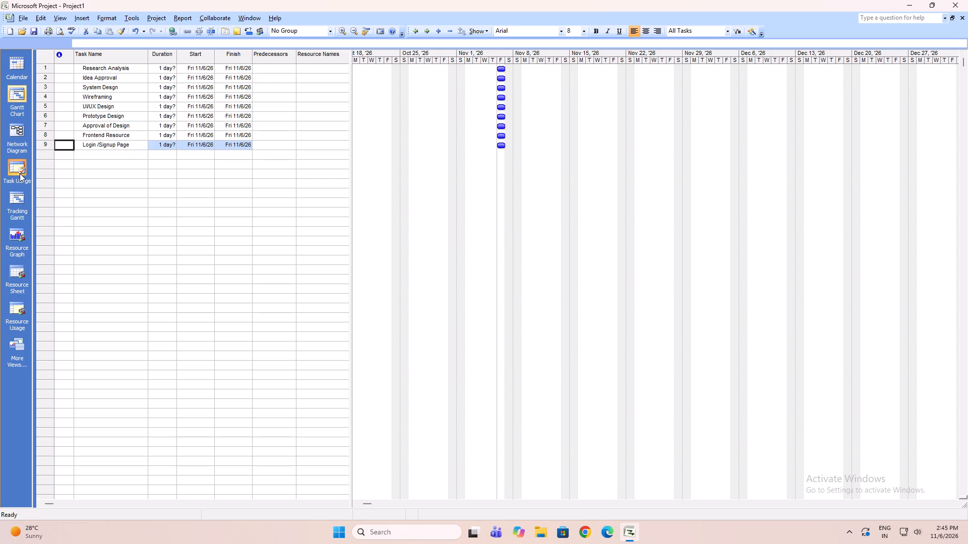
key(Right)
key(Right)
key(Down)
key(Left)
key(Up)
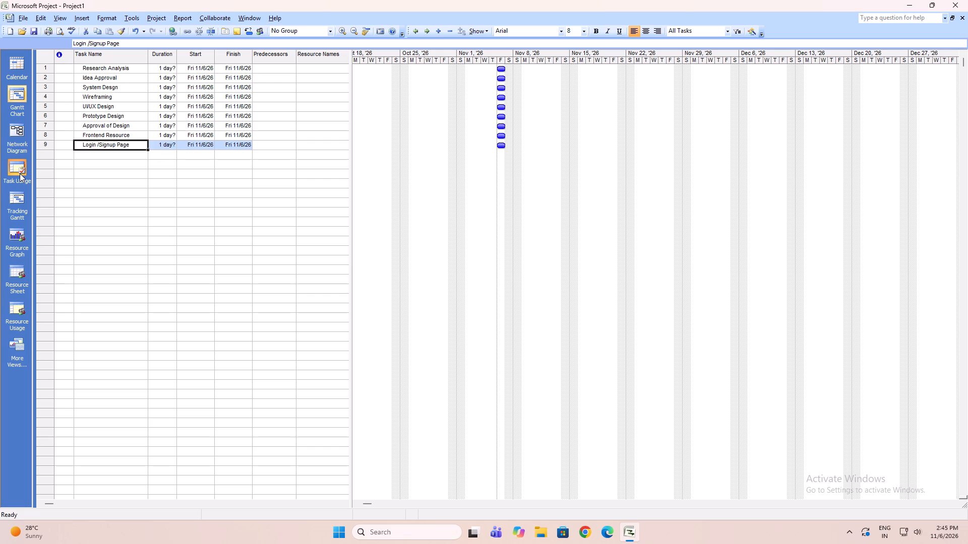
Add a tenth task named Features and Payment Page below Login /Signup Page.
key(Up)
key(Down)
key(Down)
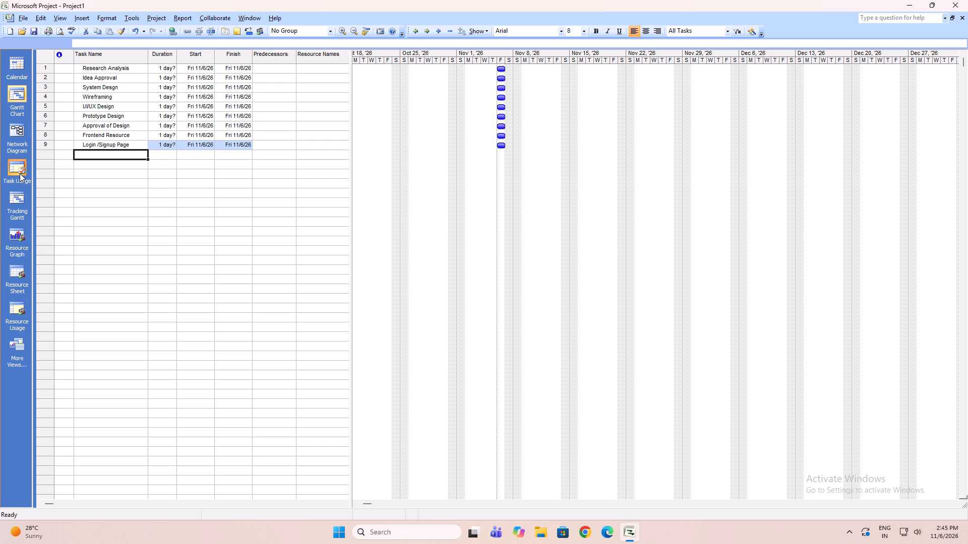
key(f)
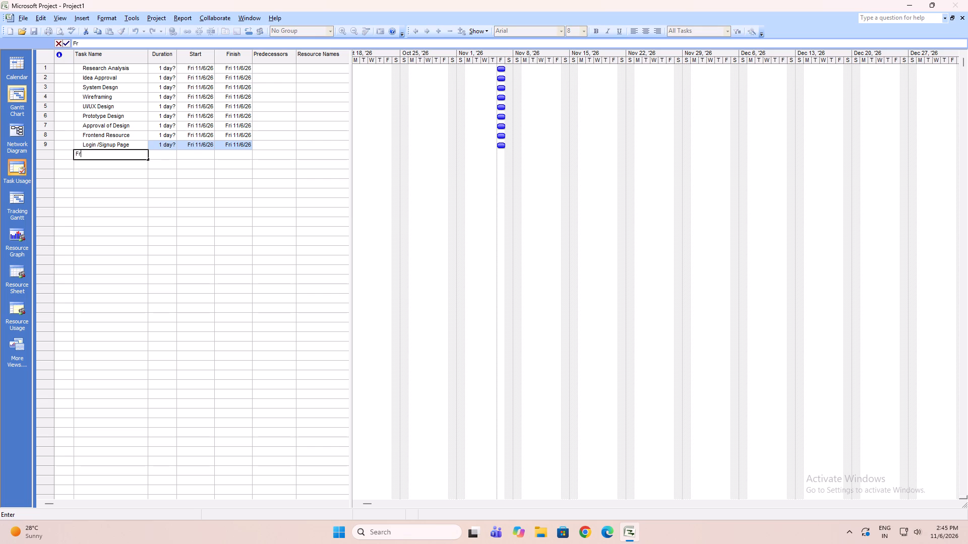
key(BackSpace)
key(BackSpace)
text(eatures and)
key(space)
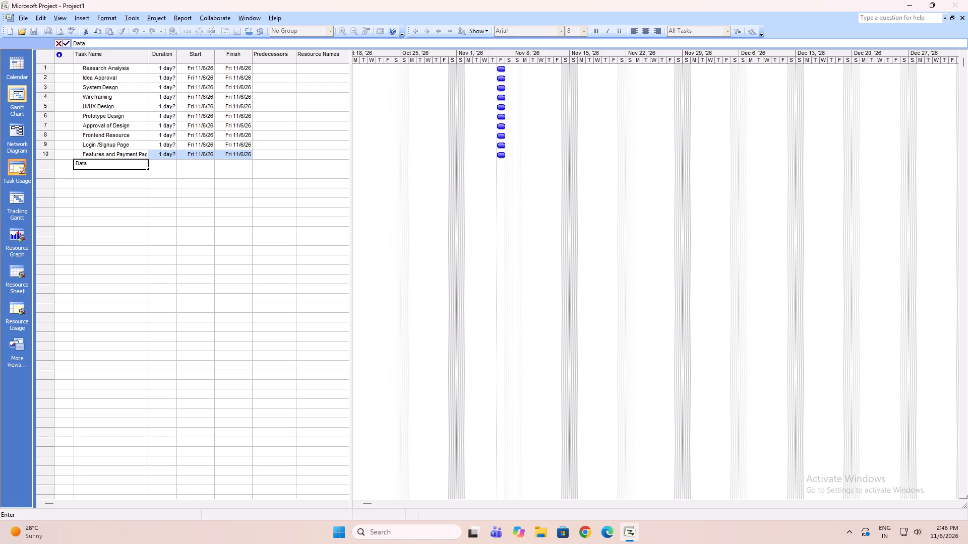
Add an eleventh task named Database Schema Design below the Features and Payment Page task.
key(BackSpace)
key(BackSpace)
text(vas)
key(BackSpace)
key(BackSpace)
key(BackSpace)
key(Down)
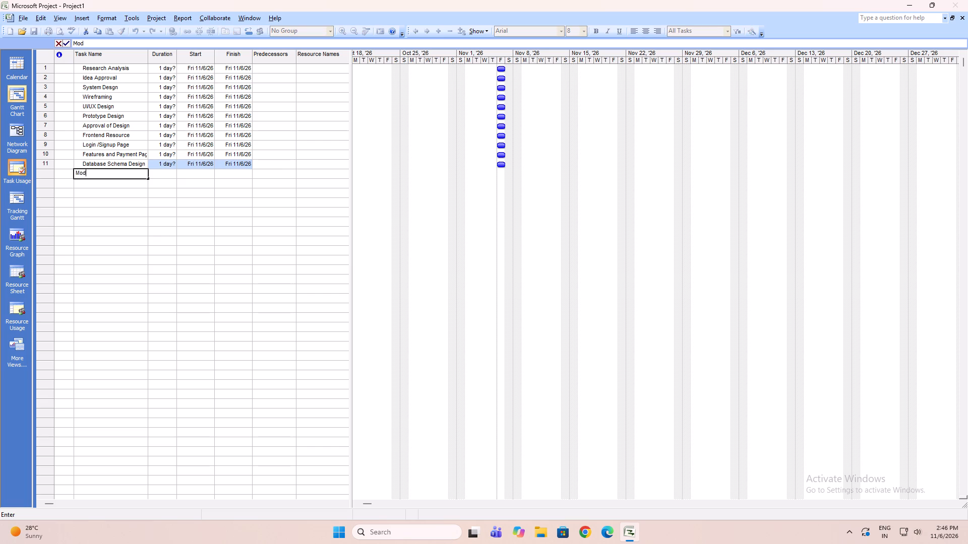
Add a twelfth task named Models Connection below Database Schema Design.
key(BackSpace)
key(BackSpace)
key(BackSpace)
key(BackSpace)
key(BackSpace)
text(onnect)
text(ion)
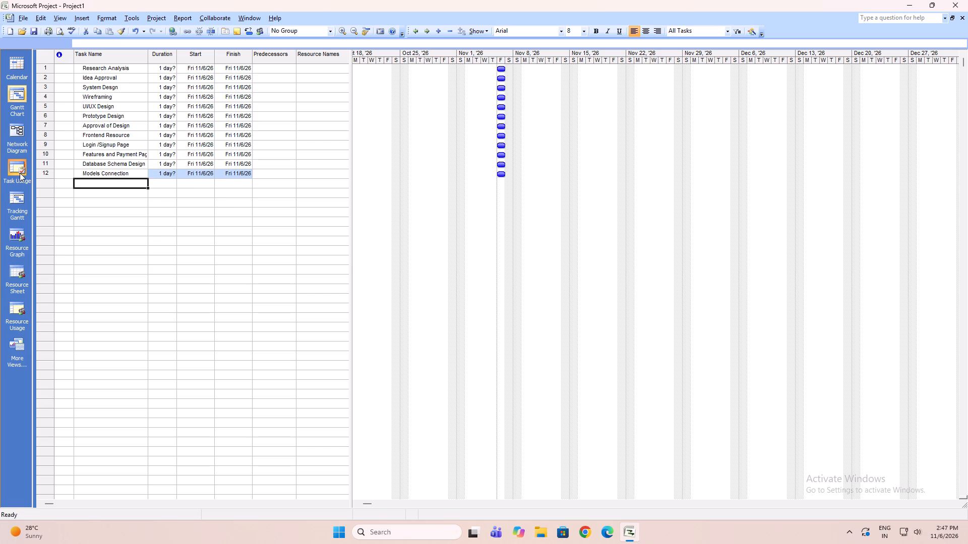
Add a thirteenth task named Backend envoirnemrt setup below Models Connection.
key(BackSpace)
text(ackedn)
key(BackSpace)
key(BackSpace)
text(bd)
key(space)
key(BackSpace)
key(BackSpace)
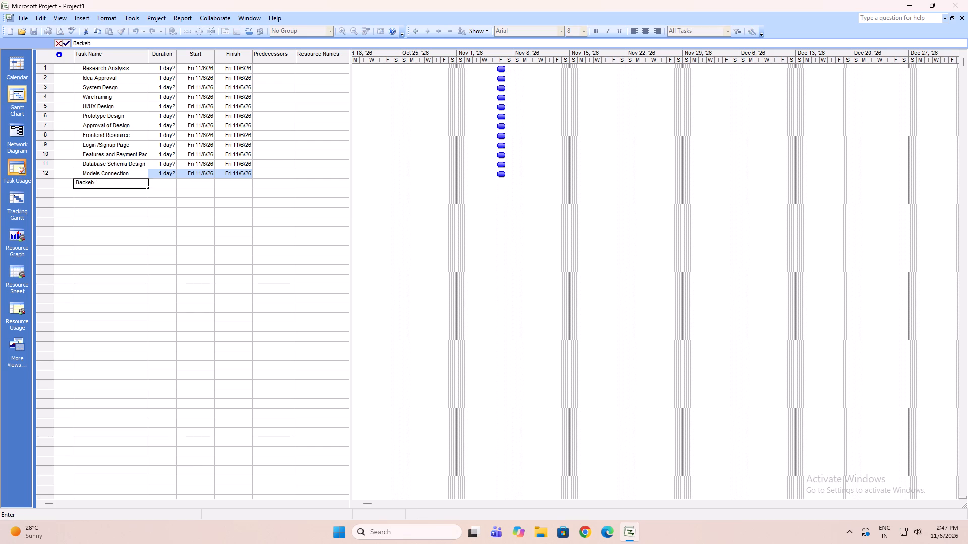
key(BackSpace)
text(nd envoirnemrt ste)
key(BackSpace)
key(BackSpace)
text(etup)
key(Down)
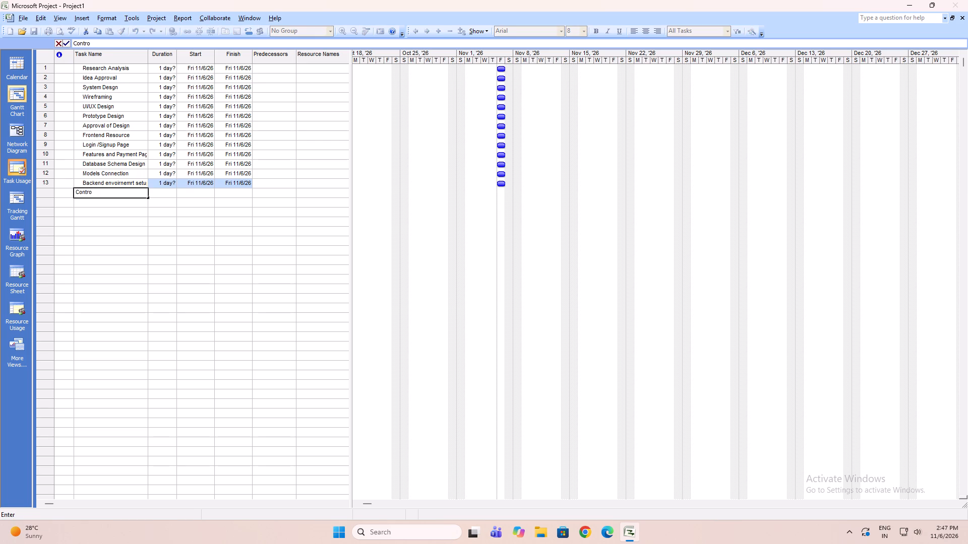
Add a fourteenth task named Controller and Business Logic below the backend setup task.
text(ller)
key(space)
text(ad)
key(space)
key(BackSpace)
key(BackSpace)
key(b)
key(BackSpace)
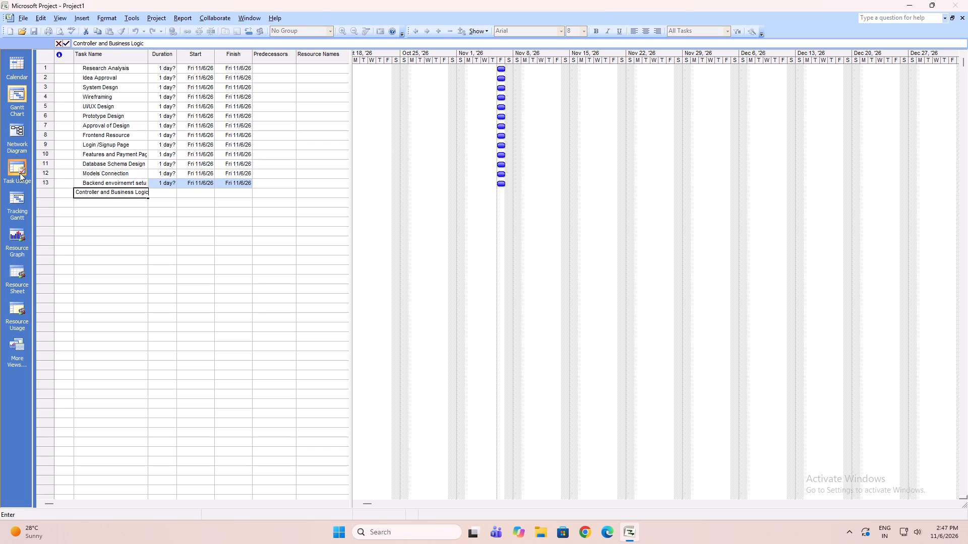
key(Down)
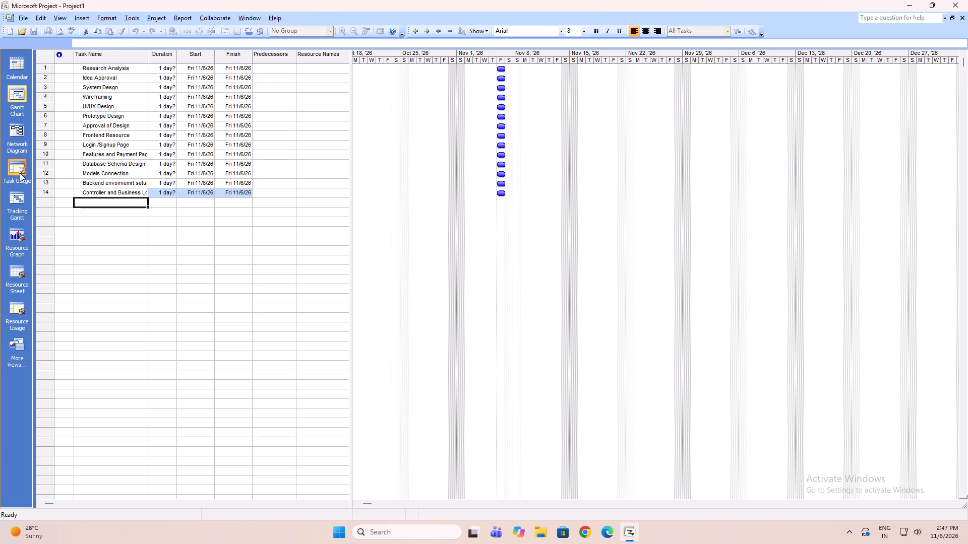
Add the tasks Integeation and Testing in the two rows below Controller and Business Logic.
key(BackSpace)
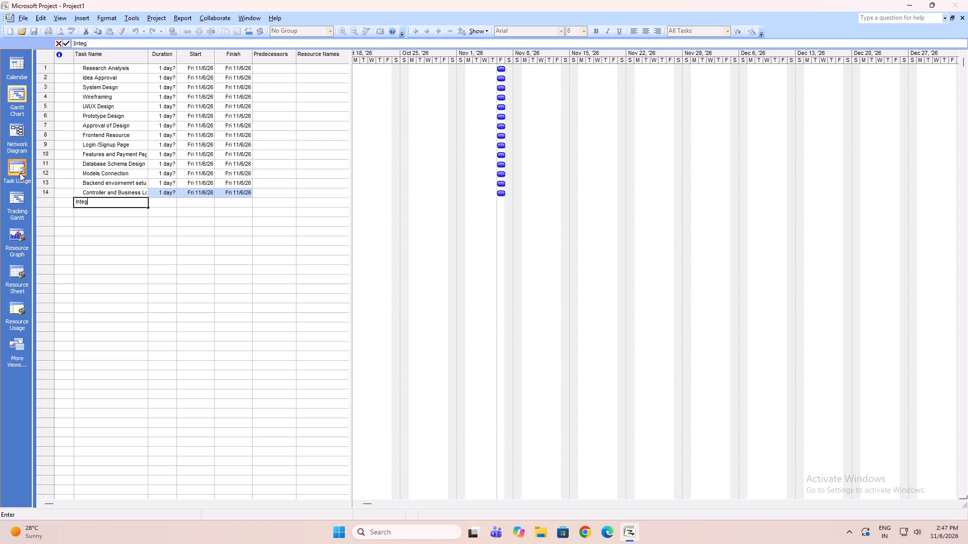
key(BackSpace)
text(geation)
key(space)
key(Down)
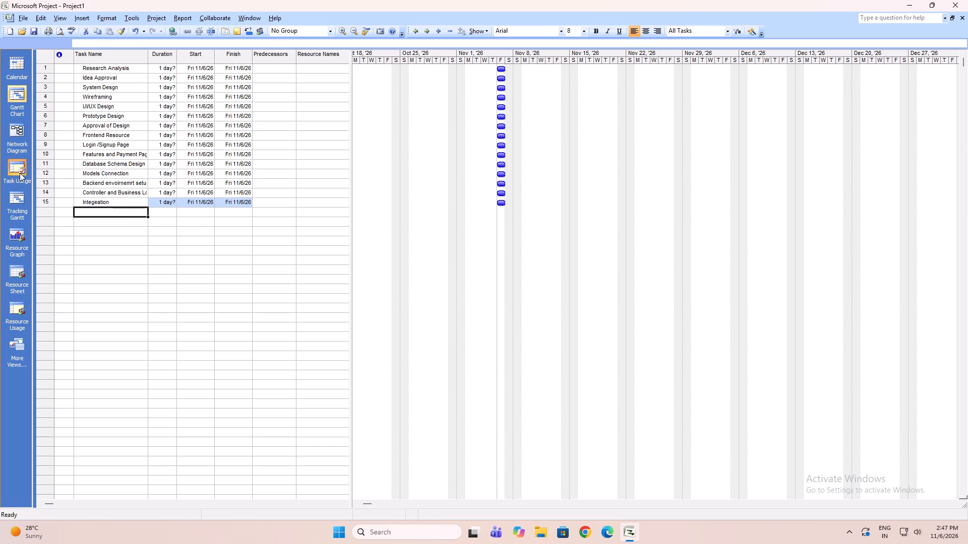
key(BackSpace)
key(BackSpace)
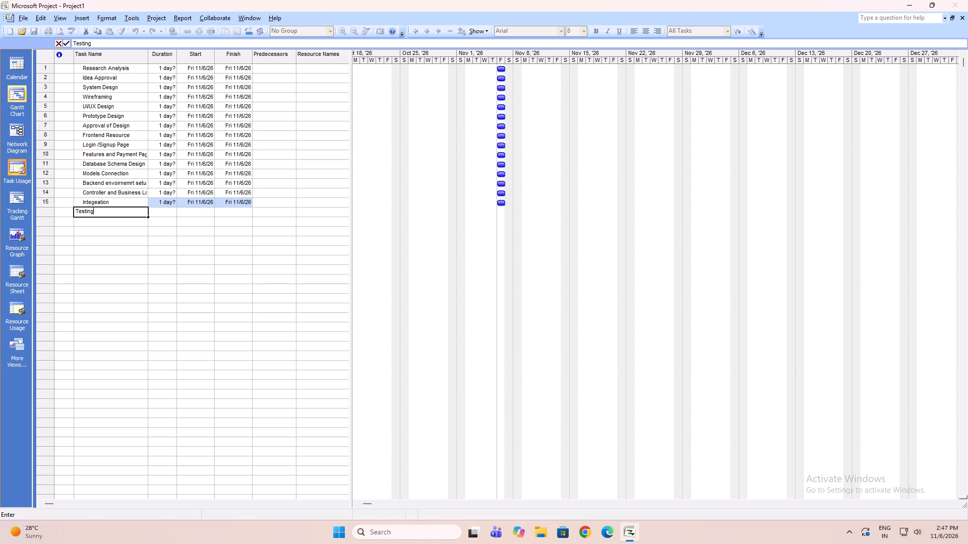
key(Down)
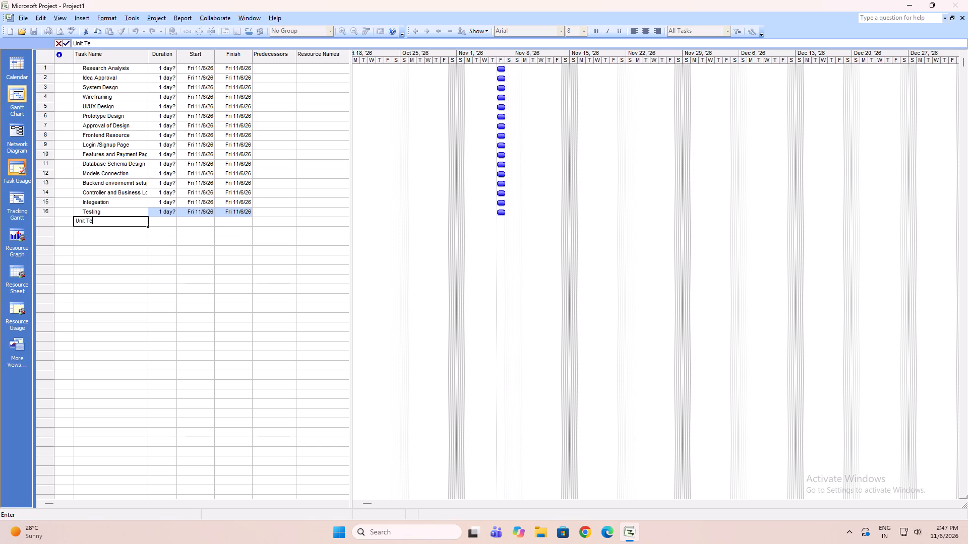
Add a seventeenth task named Unit Testing below Testing.
key(BackSpace)
key(BackSpace)
text(ng)
key(BackSpace)
key(BackSpace)
key(BackSpace)
text(ng)
key(Down)
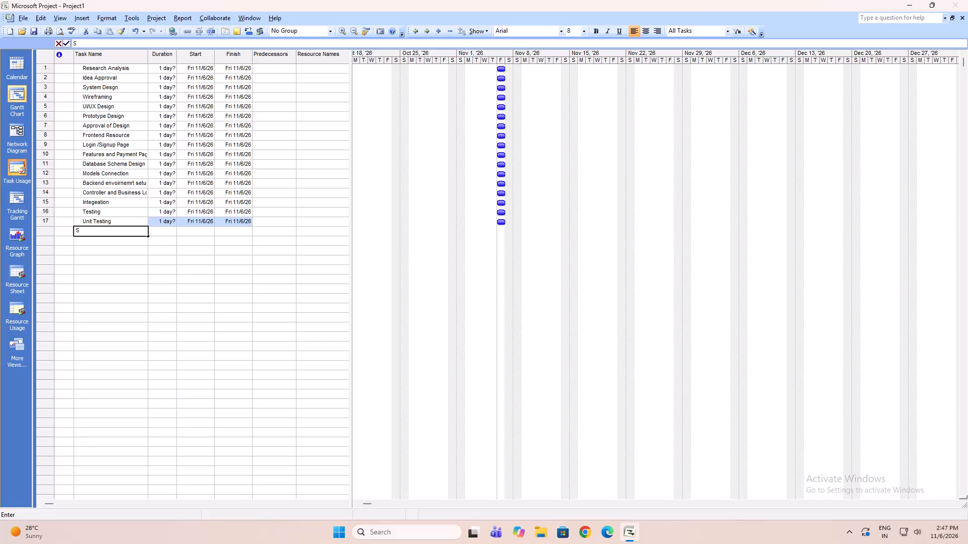
Add the tasks Cors Connection and Testing Approval in the two rows below Unit Testing.
key(BackSpace)
key(BackSpace)
key(BackSpace)
key(BackSpace)
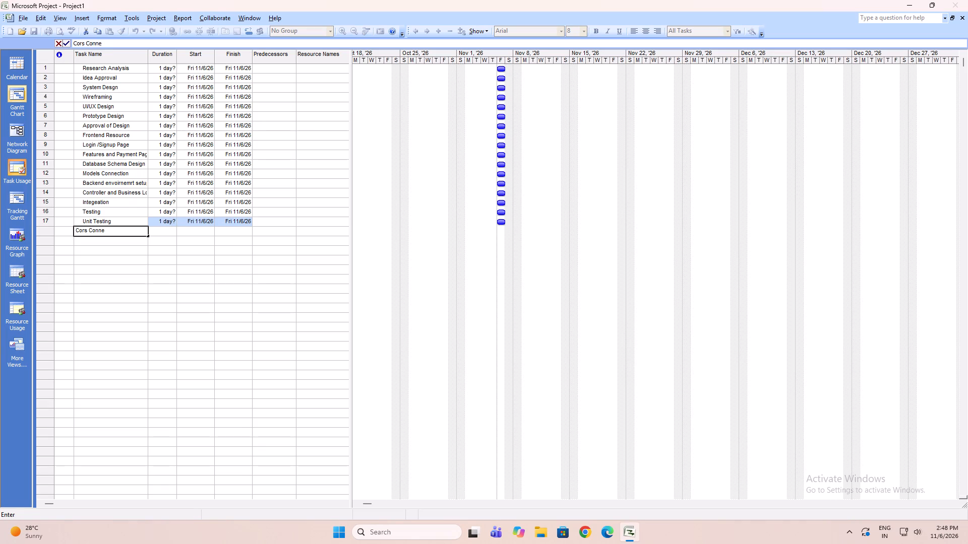
text(ction)
key(Down)
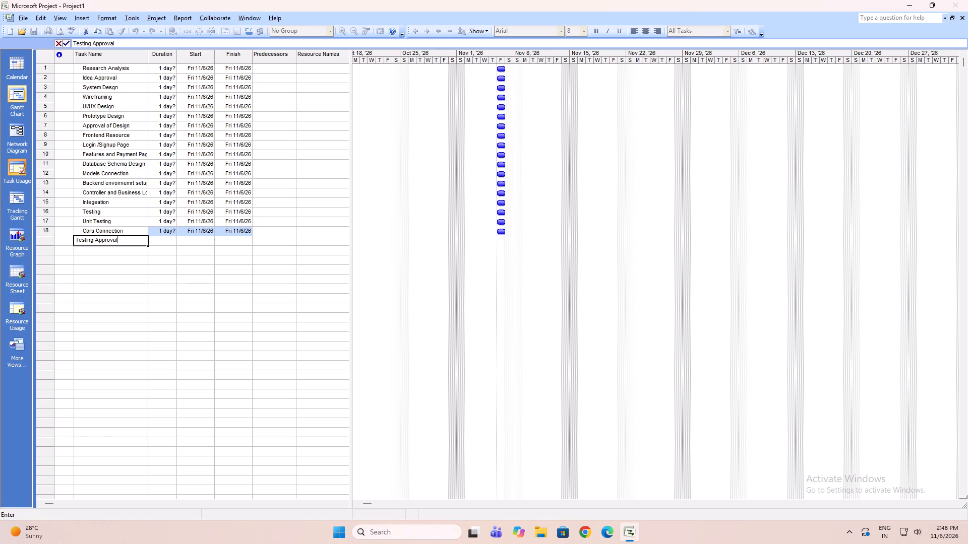
key(Down)
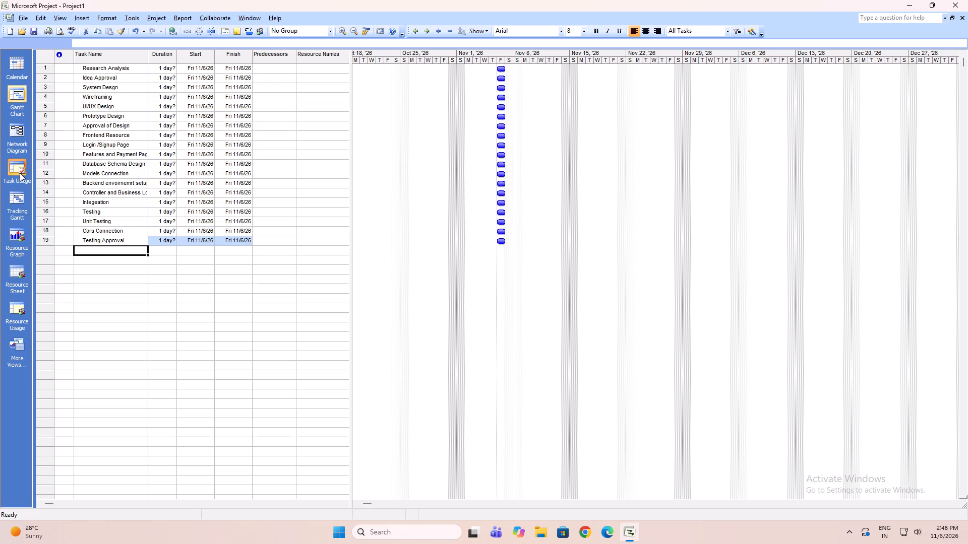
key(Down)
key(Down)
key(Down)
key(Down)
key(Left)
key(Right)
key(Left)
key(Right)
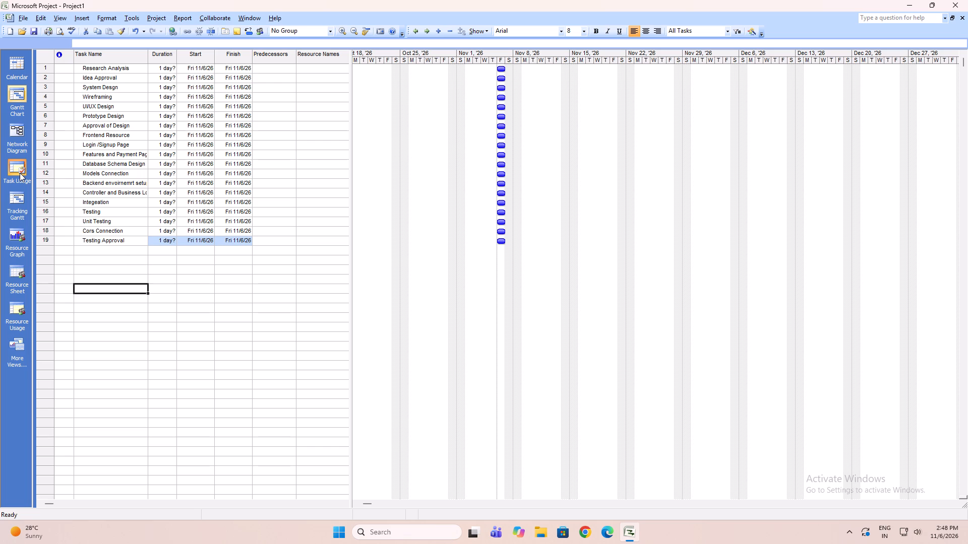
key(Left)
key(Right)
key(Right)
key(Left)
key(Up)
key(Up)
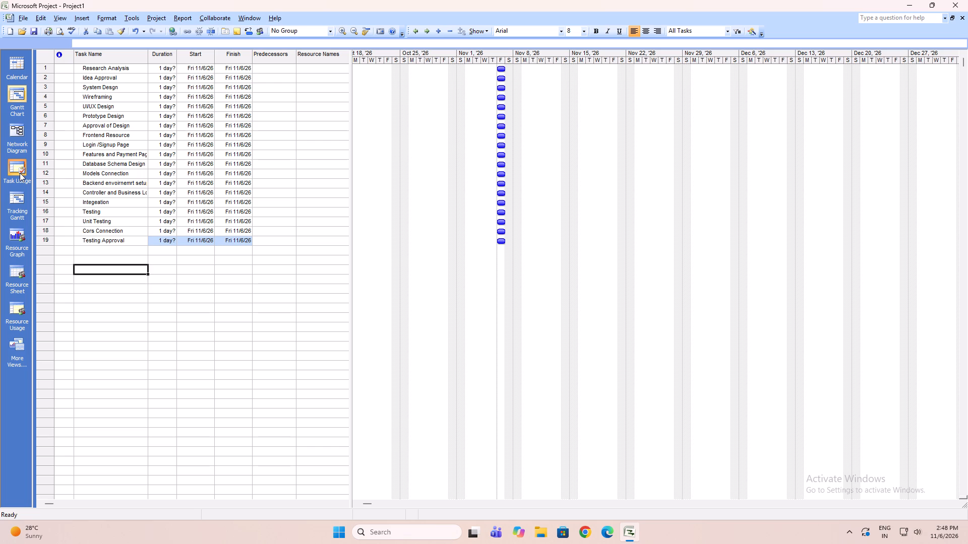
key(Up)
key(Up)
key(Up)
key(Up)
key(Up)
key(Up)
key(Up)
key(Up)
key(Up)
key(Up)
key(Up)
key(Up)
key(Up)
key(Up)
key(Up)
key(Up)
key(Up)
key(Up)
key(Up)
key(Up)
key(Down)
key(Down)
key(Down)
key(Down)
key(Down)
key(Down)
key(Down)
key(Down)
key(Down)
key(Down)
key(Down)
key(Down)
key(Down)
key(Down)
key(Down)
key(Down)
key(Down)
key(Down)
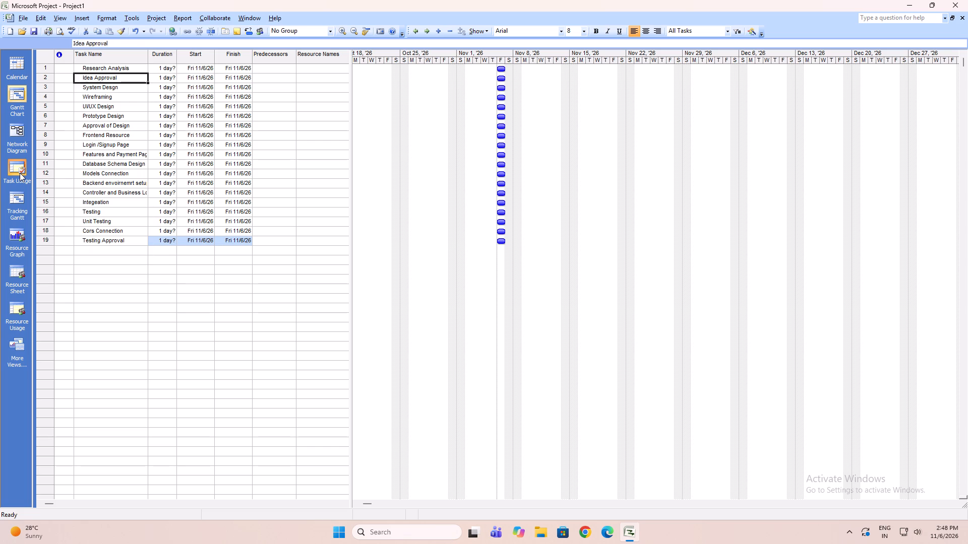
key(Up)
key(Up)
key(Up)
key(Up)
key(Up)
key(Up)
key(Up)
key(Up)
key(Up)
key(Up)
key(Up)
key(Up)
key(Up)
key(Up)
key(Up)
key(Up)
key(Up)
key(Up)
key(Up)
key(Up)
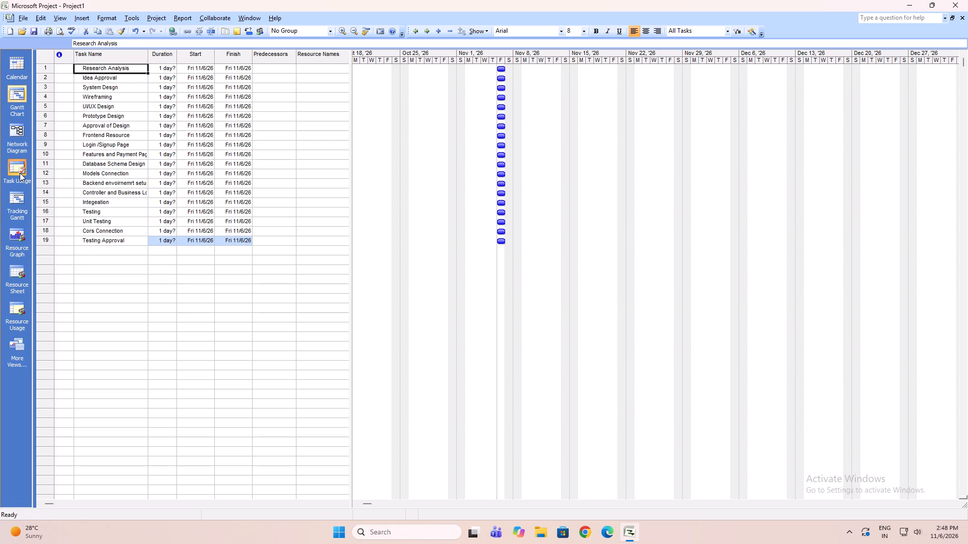
Add a twentieth task named Cloud Deployment below Testing Approval.
key(Down)
key(Down)
key(Down)
key(Down)
key(Down)
key(Down)
key(Down)
key(Down)
key(Down)
key(Down)
key(Down)
key(Down)
key(Down)
key(Down)
key(Down)
key(Down)
key(Down)
key(Down)
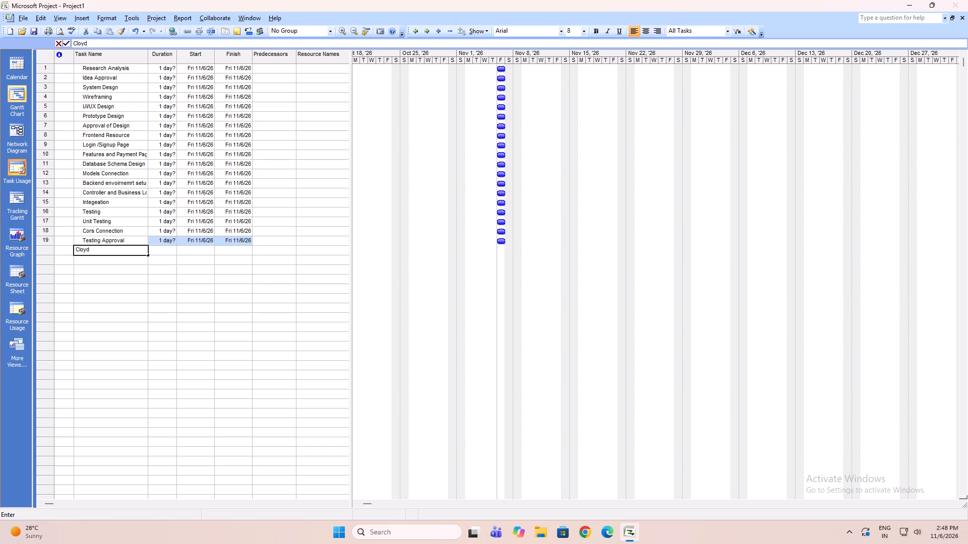
key(BackSpace)
key(BackSpace)
key(BackSpace)
text(ud)
key(space)
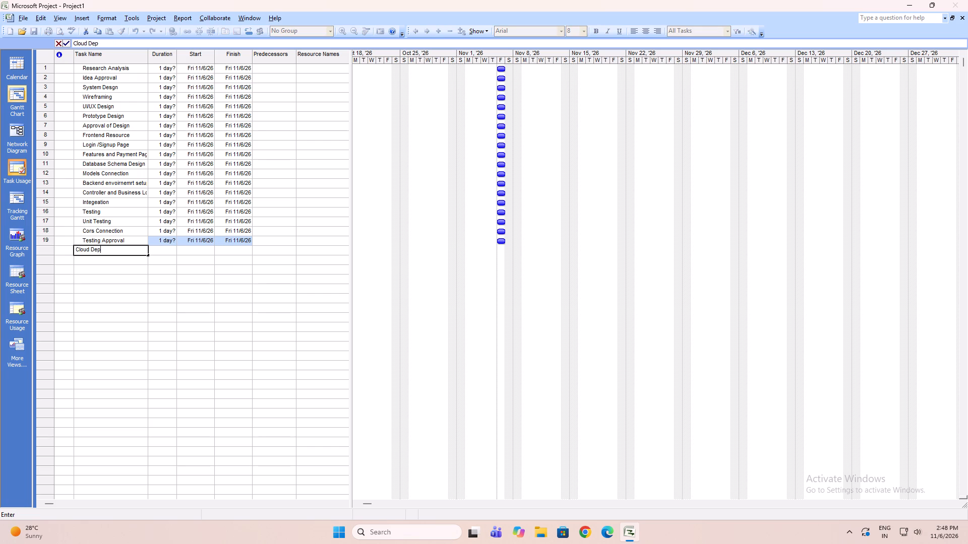
key(BackSpace)
key(BackSpace)
key(BackSpace)
key(BackSpace)
text(ment)
key(Left)
key(Down)
key(Right)
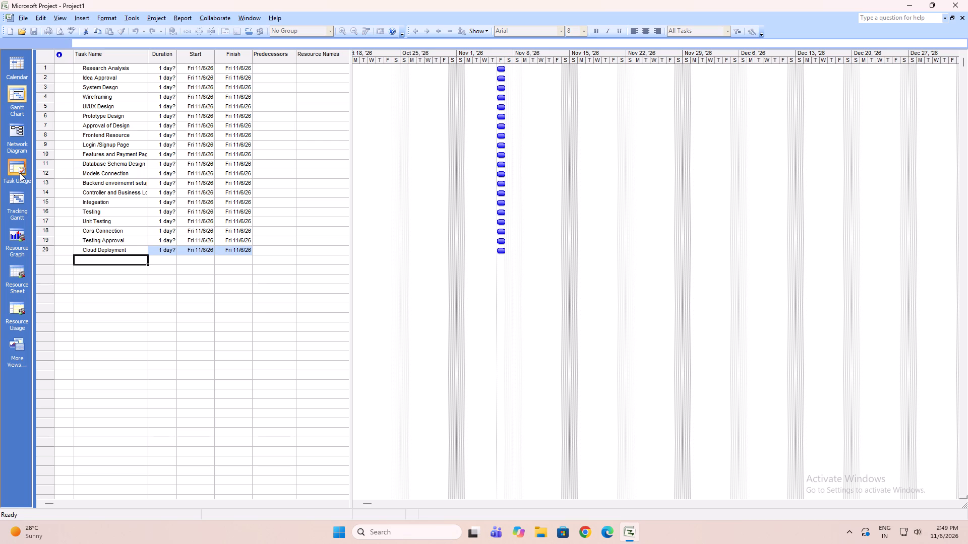
Add a task named Hosting and Domain in the row below Cloud Deployment.
key(Up)
key(Right)
key(Left)
key(Down)
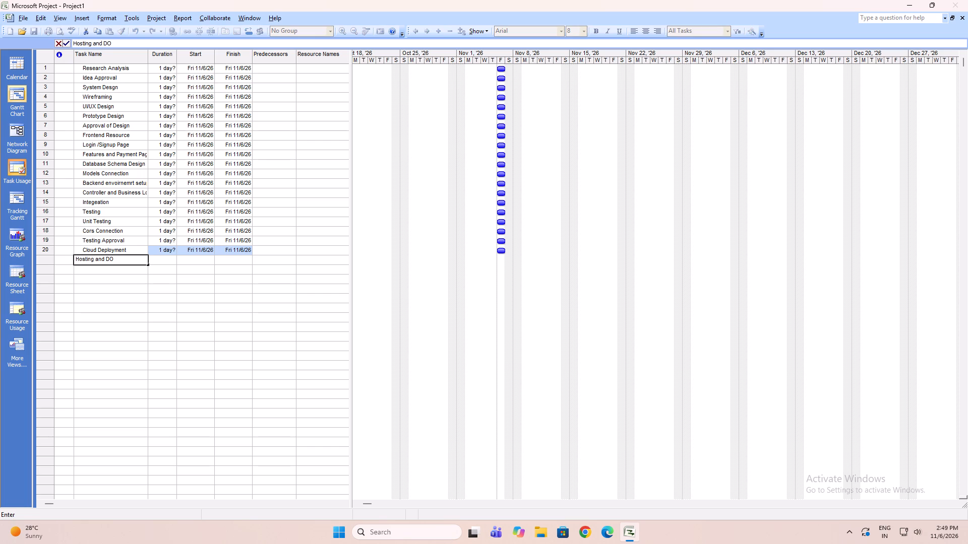
key(BackSpace)
text(pomai)
key(BackSpace)
key(BackSpace)
key(BackSpace)
key(BackSpace)
key(BackSpace)
text(omain)
key(Left)
key(Right)
key(Down)
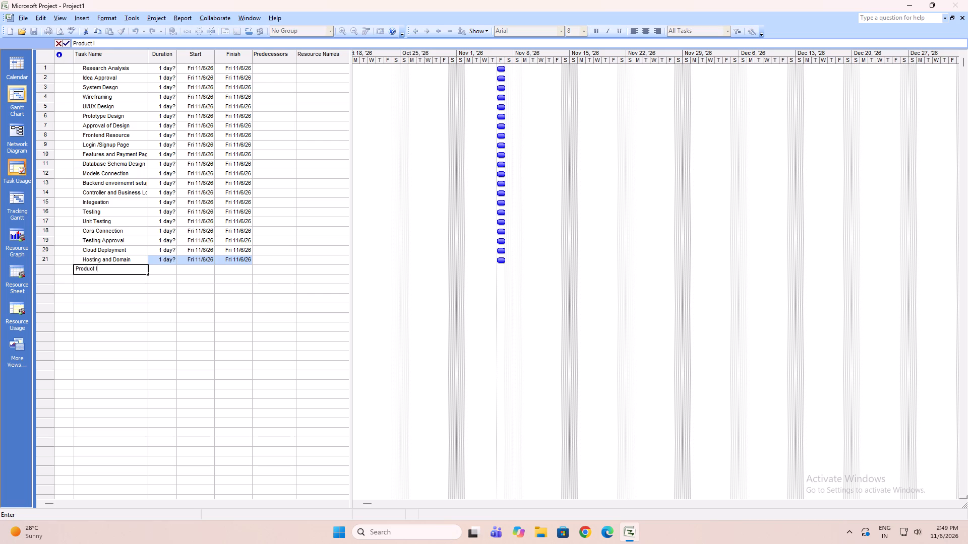
Add a twenty-second task named Product Launch below Hosting and Domain.
key(BackSpace)
key(Down)
Set the durations of the first three tasks: Research Analysis 3 days, Idea Approval 0 days and System Design 4 days.
key(Right)
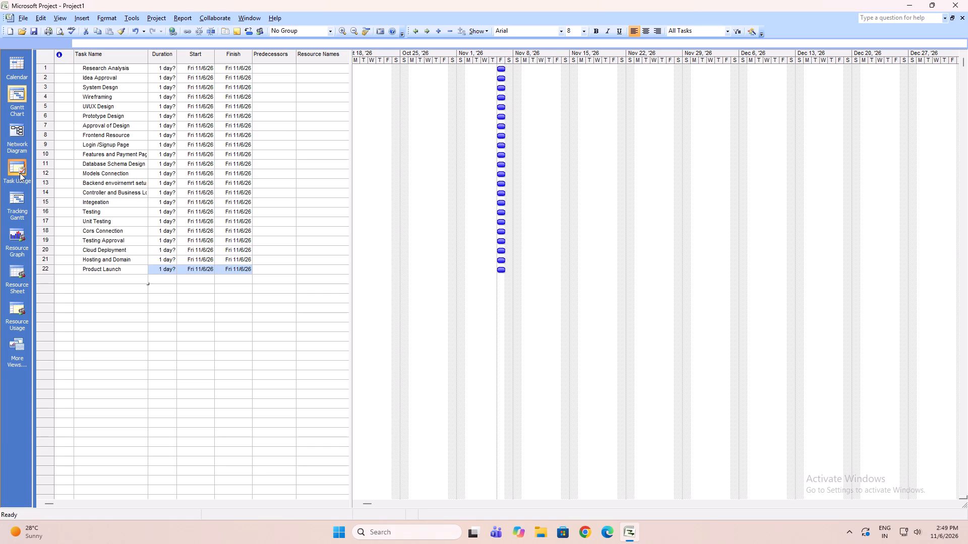
key(Up)
key(Up)
key(Up)
key(Up)
key(Up)
key(Up)
key(Up)
key(Up)
key(Up)
key(Up)
key(Up)
key(Up)
key(Up)
key(Up)
key(Up)
key(Up)
key(Up)
key(Up)
key(Up)
key(Up)
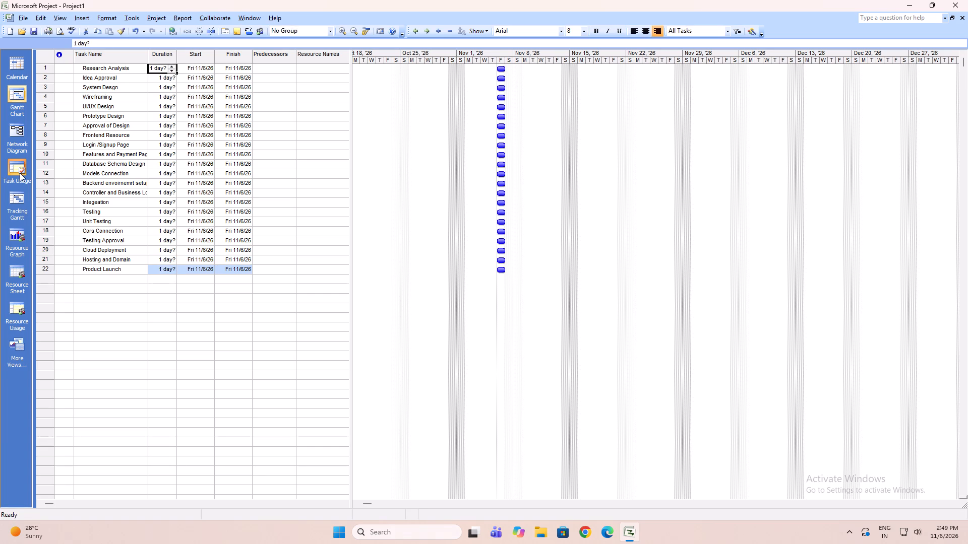
key(3)
key(Down)
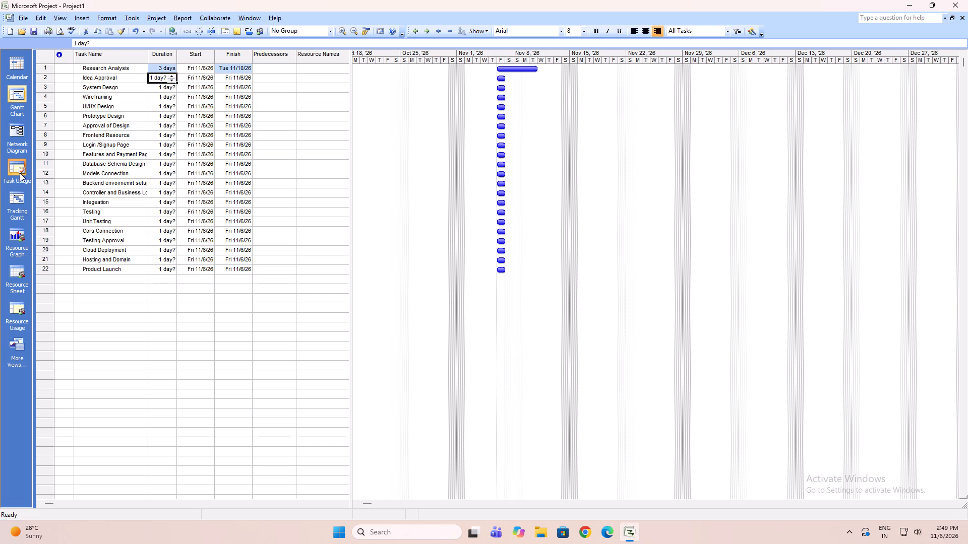
key(0)
key(Down)
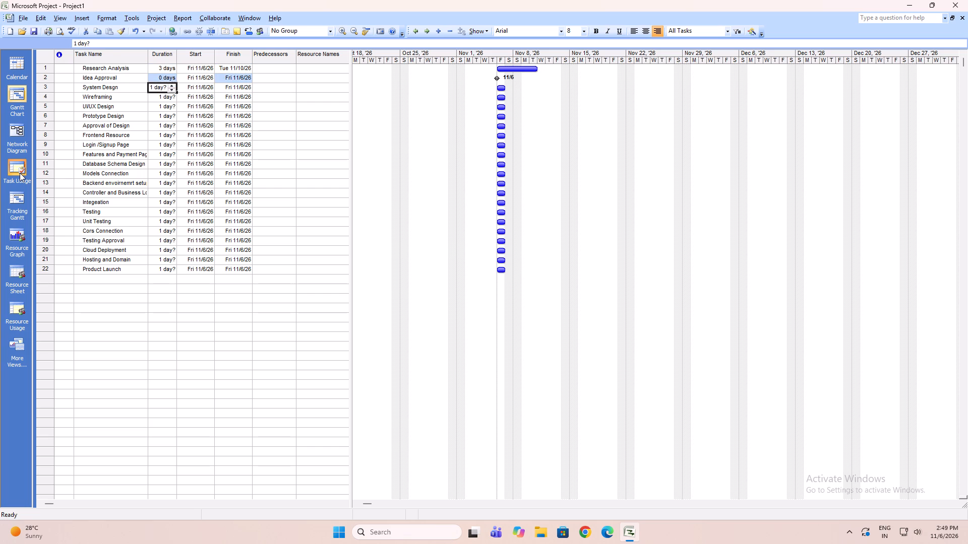
text(41)
key(Down)
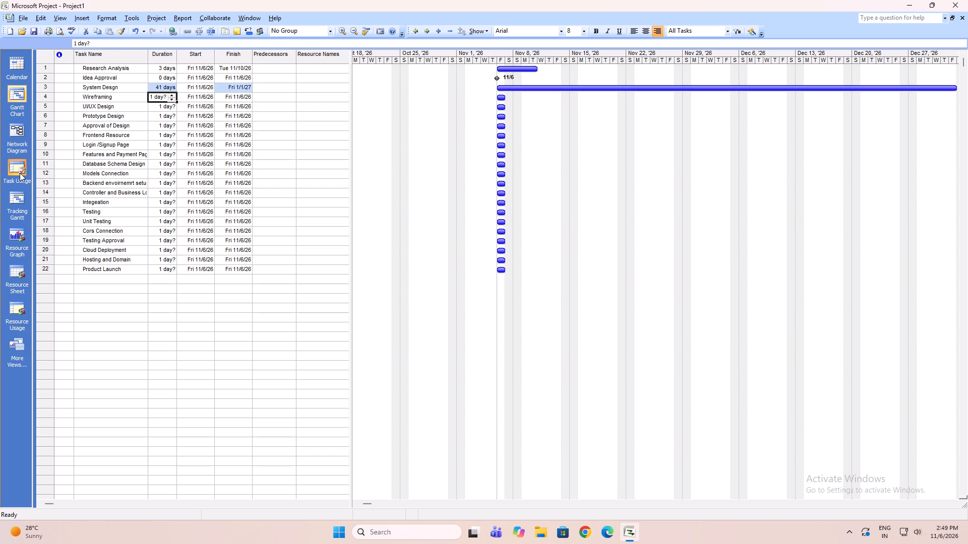
key(Up)
key(4)
key(Down)
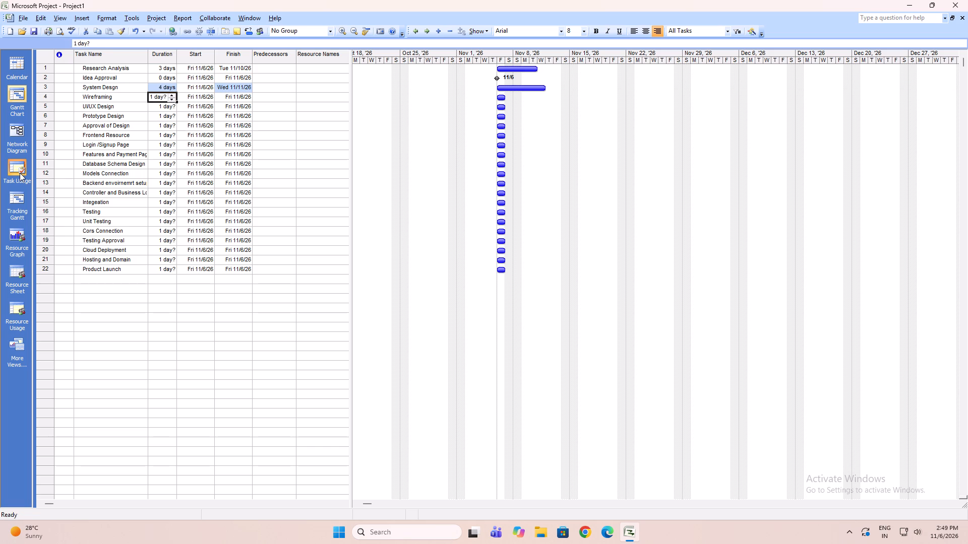
Set the durations of Wireframing to 2 days, UI/UX Design to 3 days, Prototype Design to 1 day and Approval of Design to 0 days.
key(2)
key(Down)
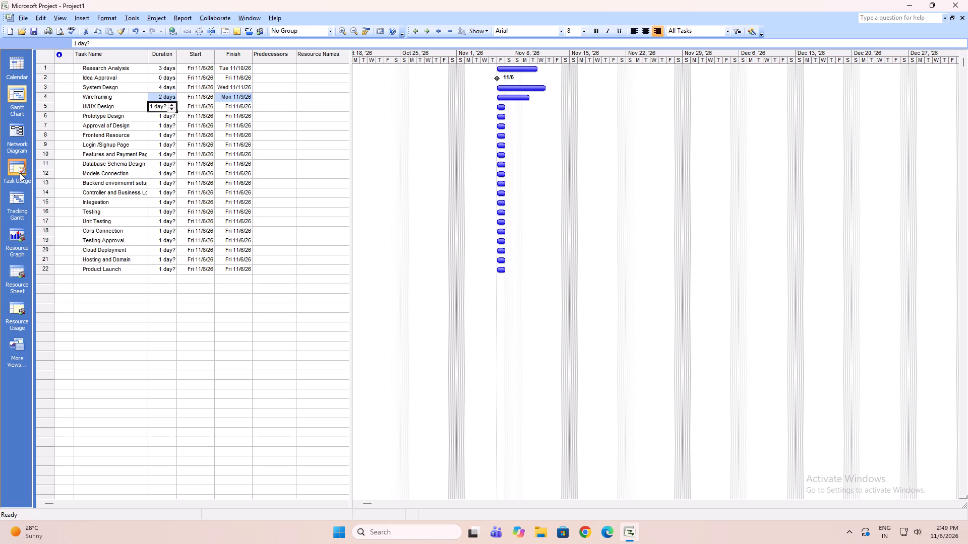
key(3)
key(Down)
key(1)
key(Down)
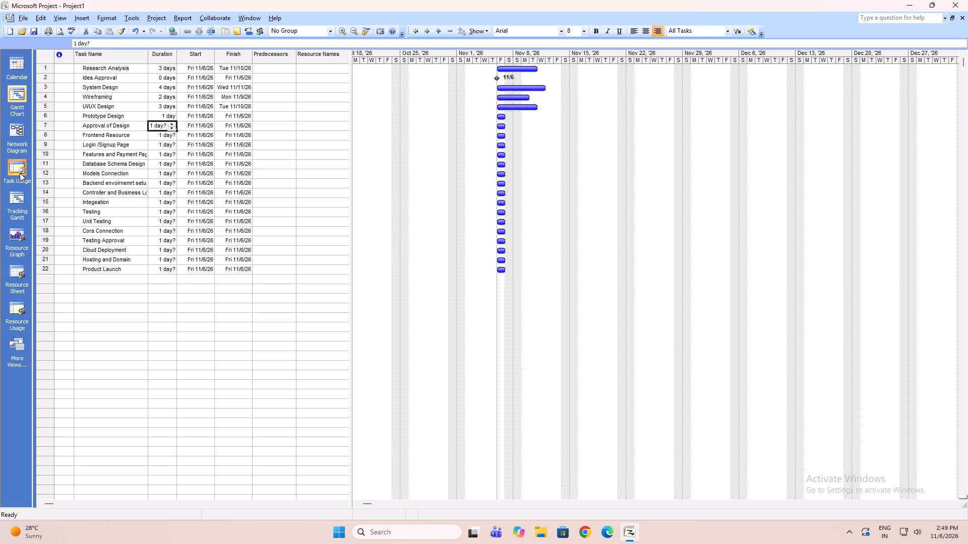
key(0)
key(Down)
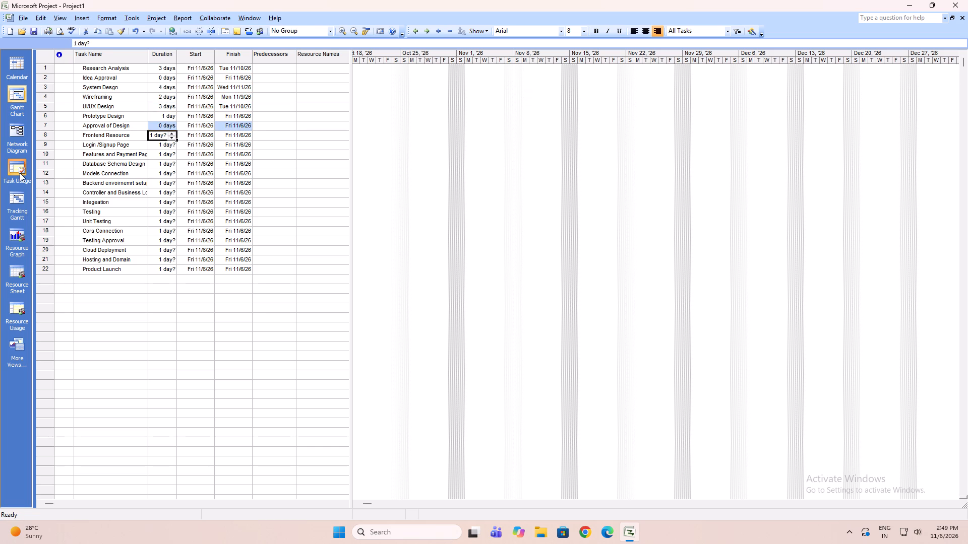
Set the durations of Frontend Resource to 2 days, Login/Signup Page to 1 day and the Features and Payment task to 3 days.
key(2)
key(Down)
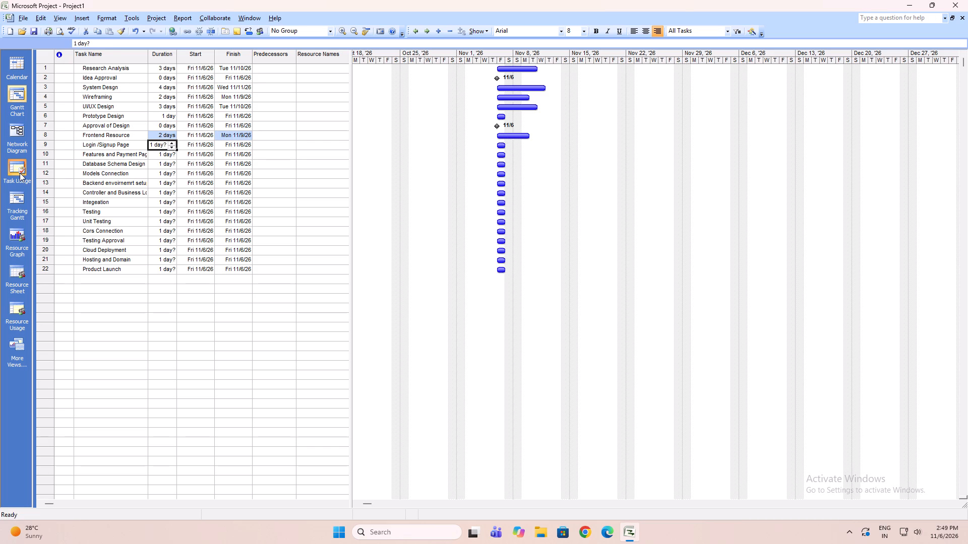
key(1)
key(Down)
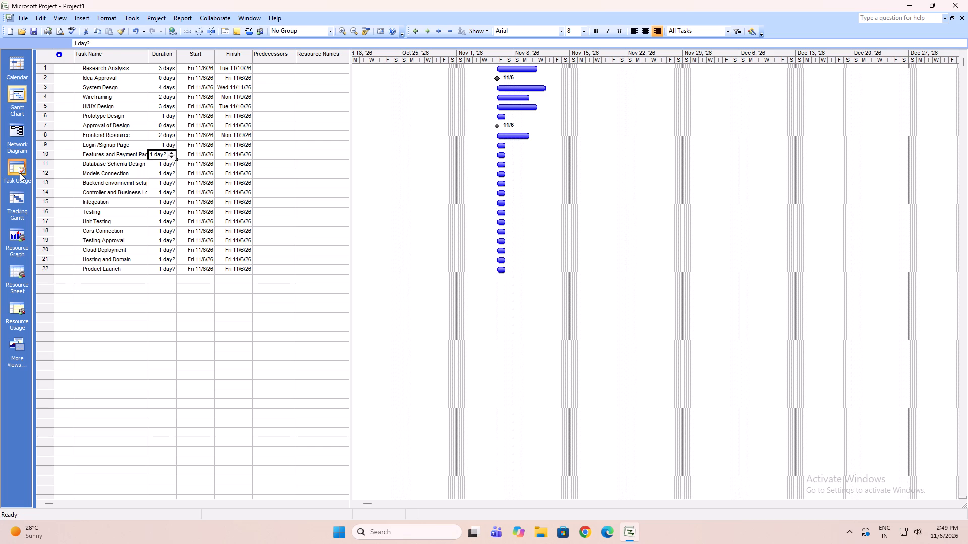
text(21)
key(Down)
key(Up)
key(3)
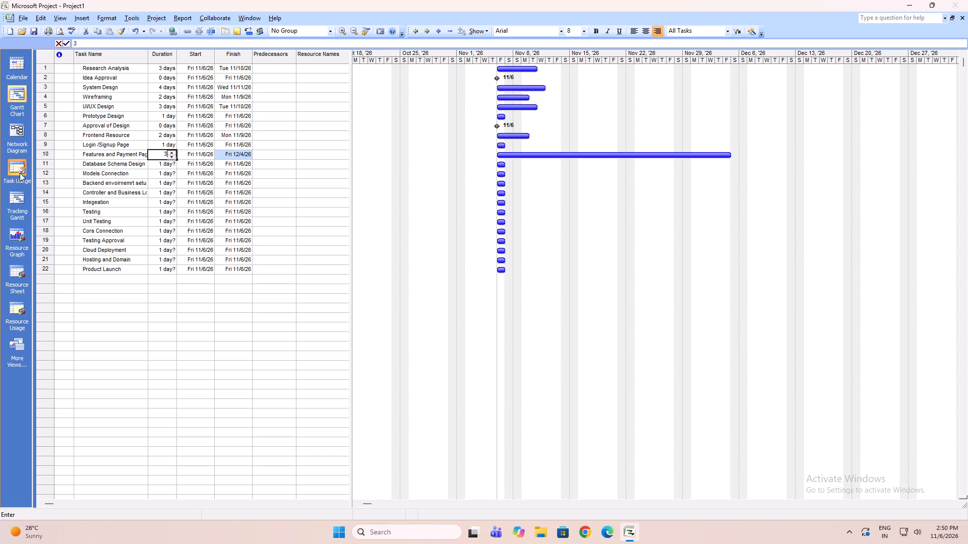
key(Down)
Set durations: Database Schema Design 2 days, Models Connection 1 day, the backend setup task 4 days, Controller and Business Logic 5 days.
key(2)
key(Down)
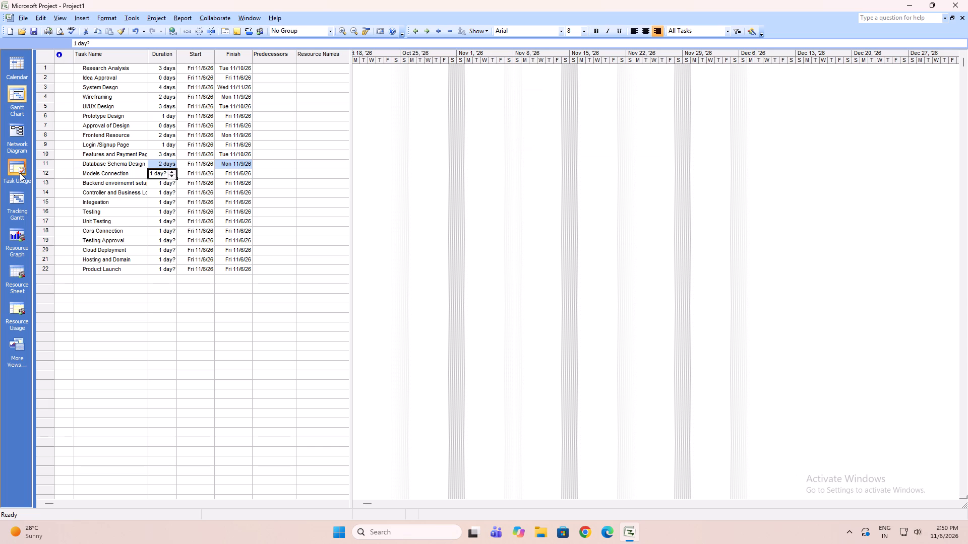
key(Up)
key(1)
key(Down)
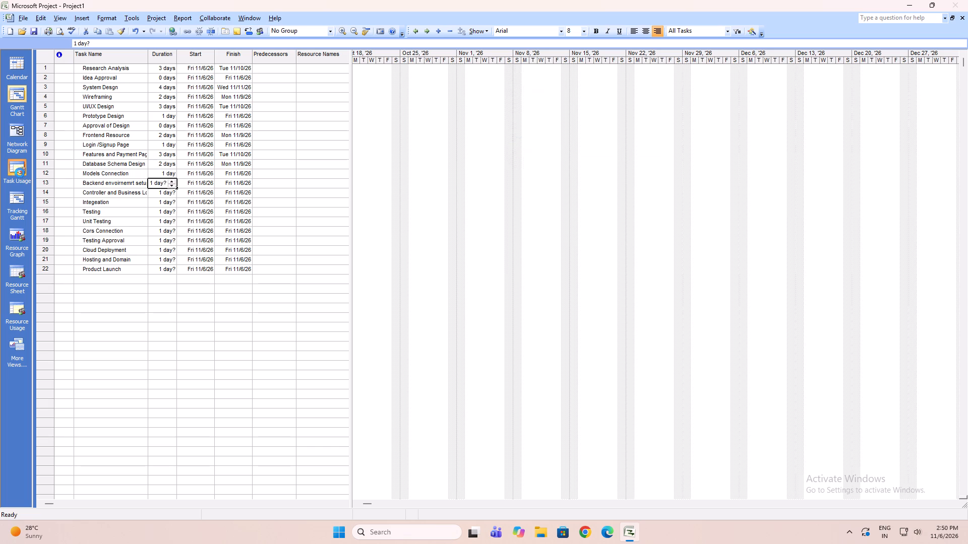
key(4)
key(Down)
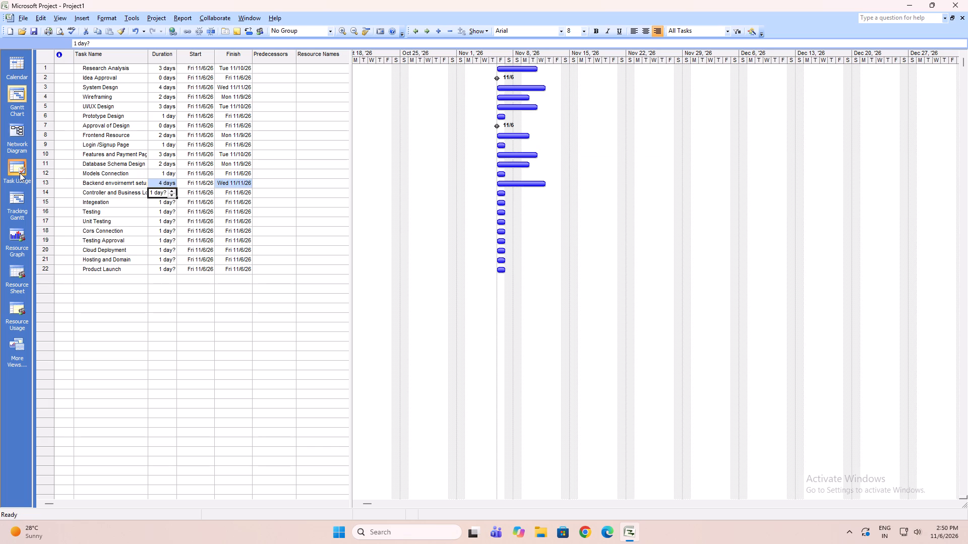
key(5)
key(Down)
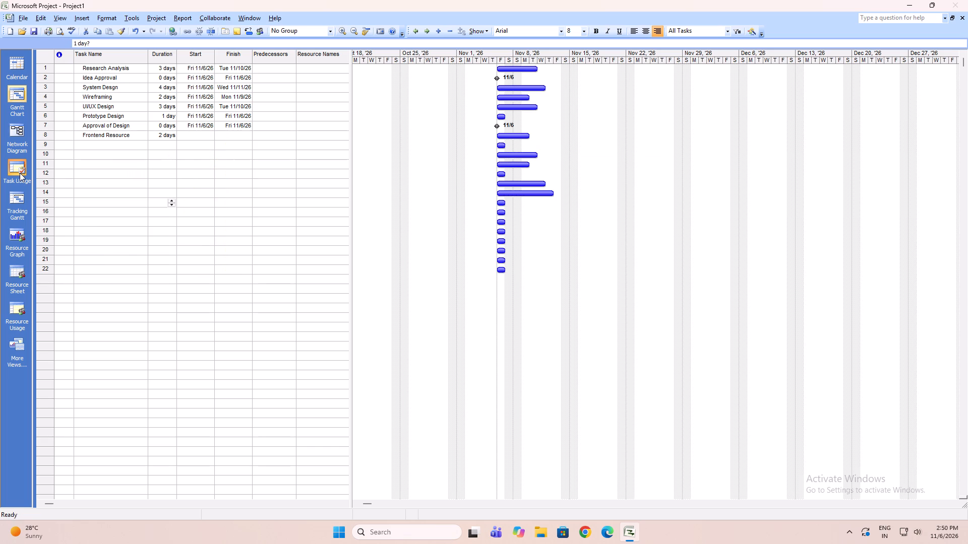
Set the durations of Integeation to 2 days, Testing to 3 days, Unit Testing to 4 days and Cors Connection to 1 day.
key(2)
key(Down)
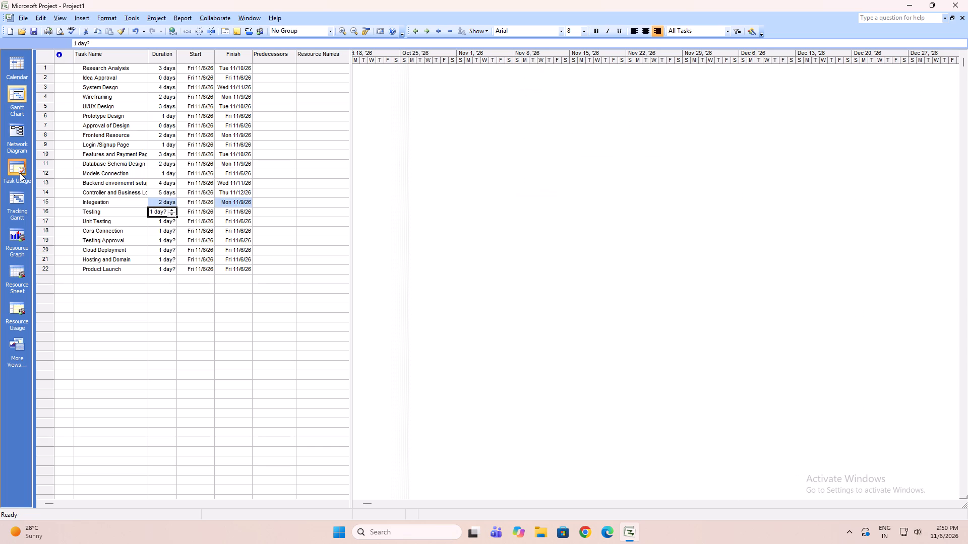
key(3)
key(Down)
key(4)
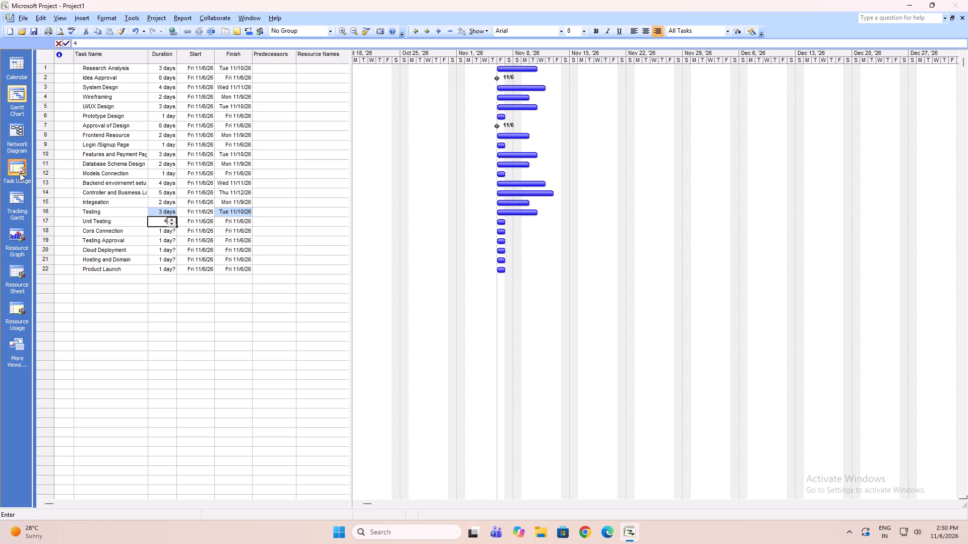
key(Down)
key(1)
key(Down)
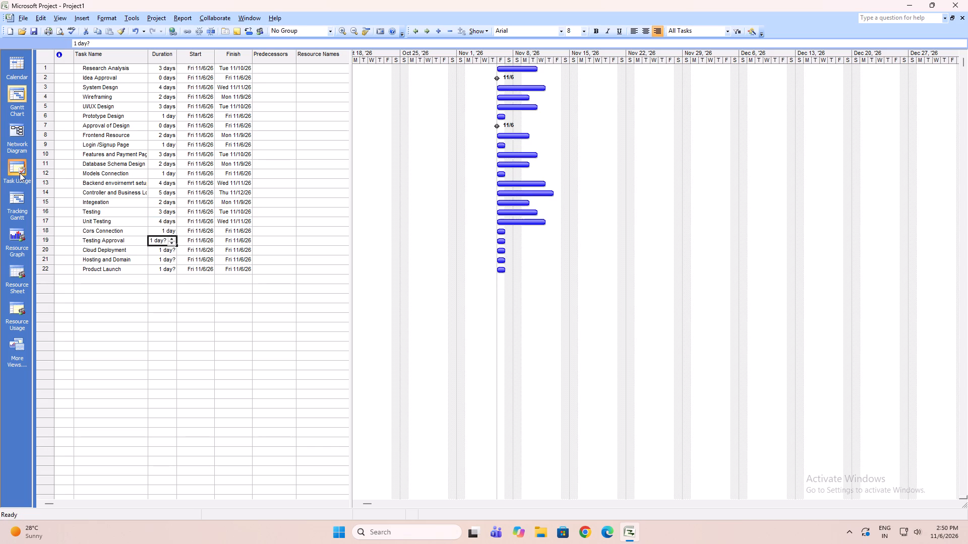
Set the durations of Testing Approval to 0 days, Cloud Deployment to 3 days, Hosting and Domain to 2 days and Product Launch to 1 day.
key(0)
key(Down)
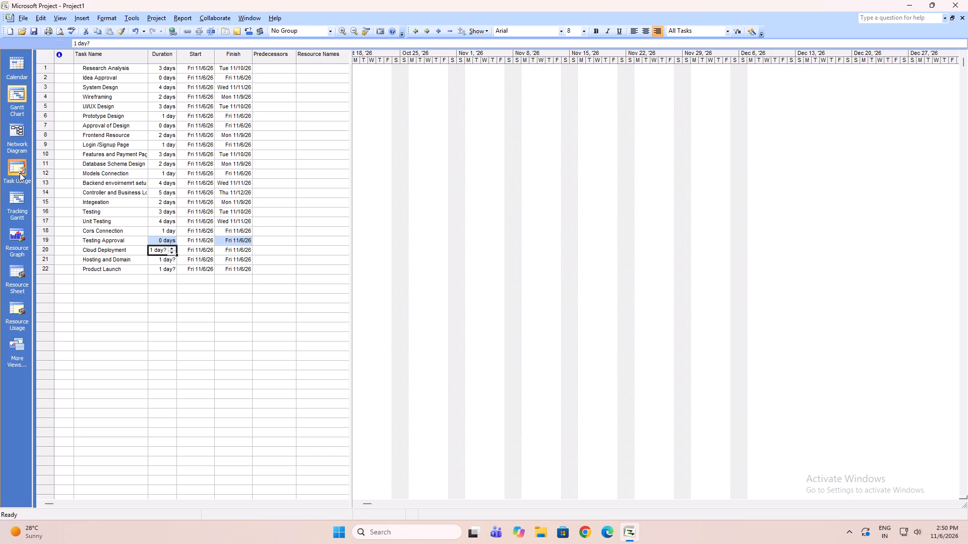
key(3)
key(Down)
key(2)
key(Down)
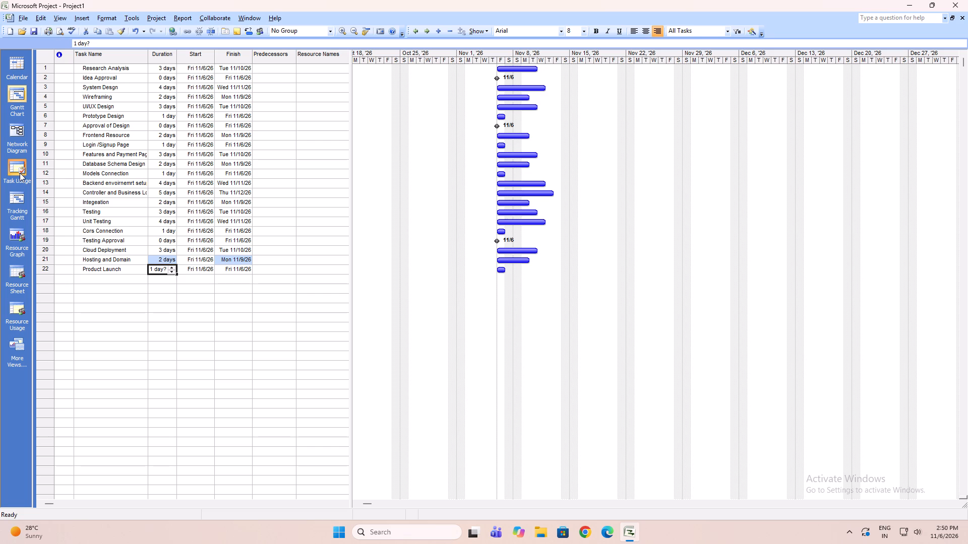
key(1)
key(Down)
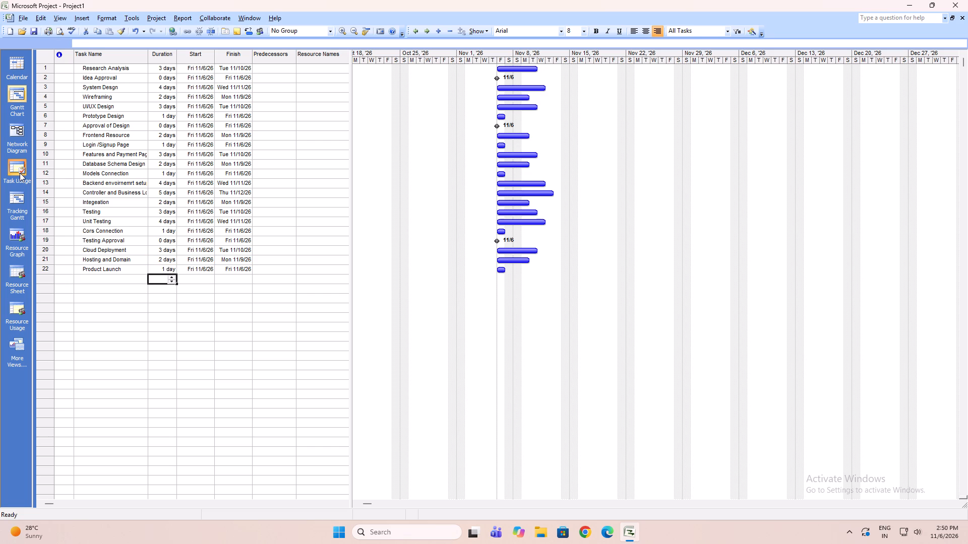
key(Up)
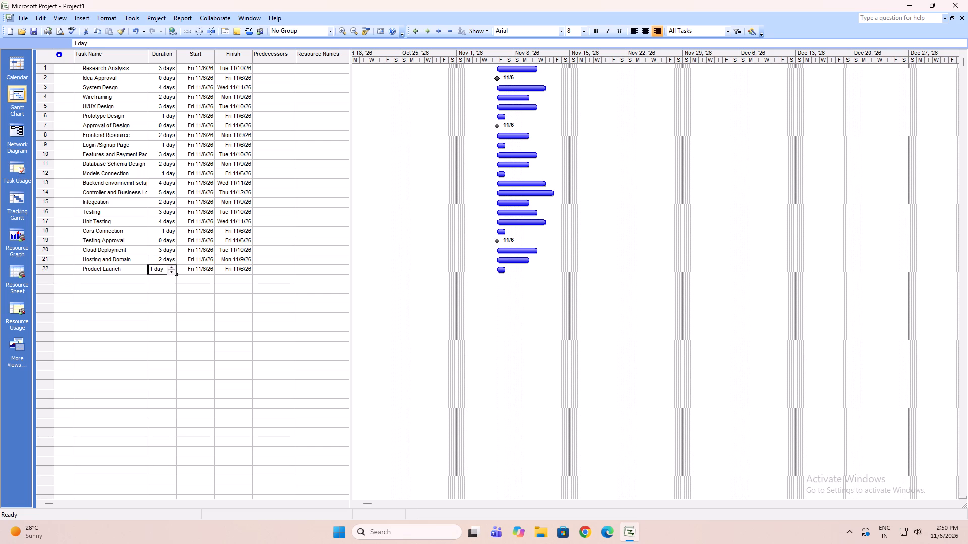
Link all 22 tasks from Research Analysis to Product Launch in sequence, each one following the task before it.
drag(263, 283, 76, 62)
click(161, 265)
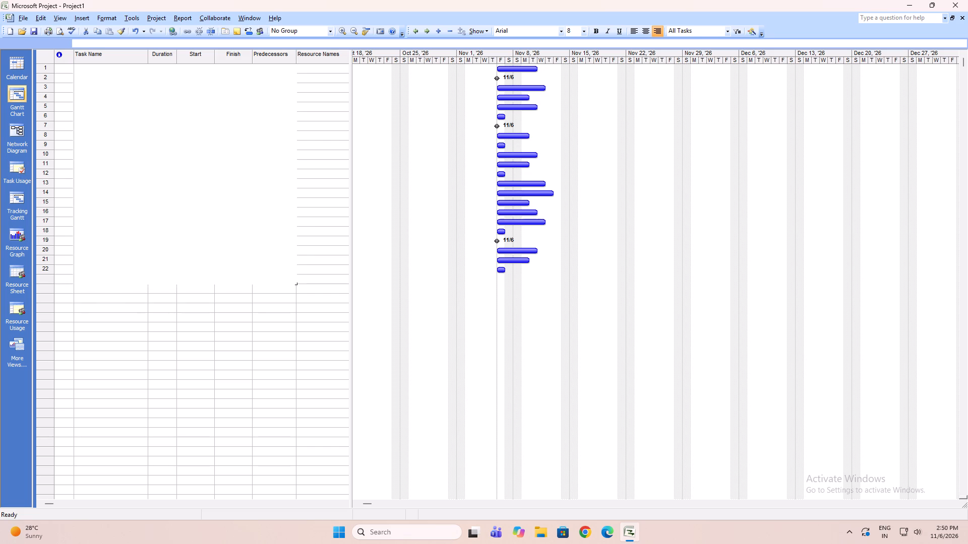
drag(240, 273, 96, 62)
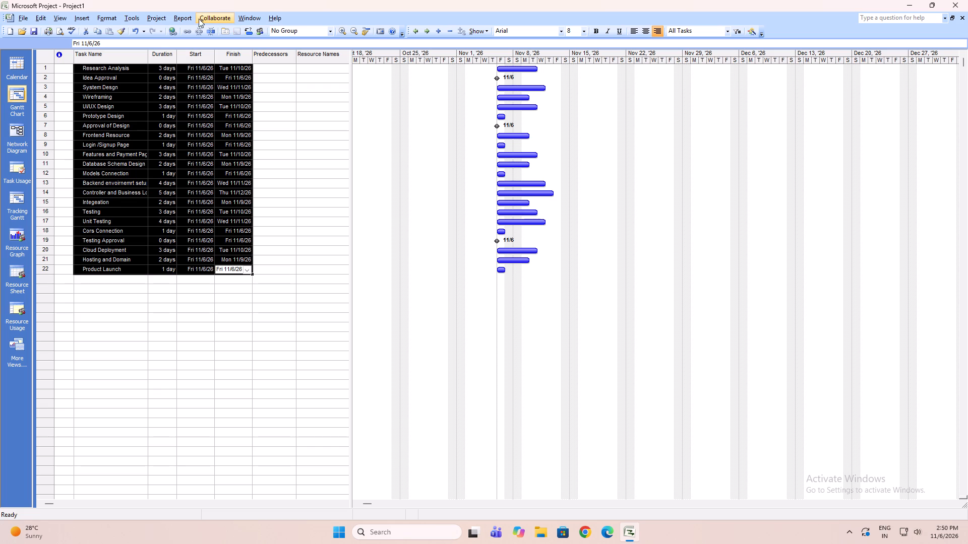
click(192, 31)
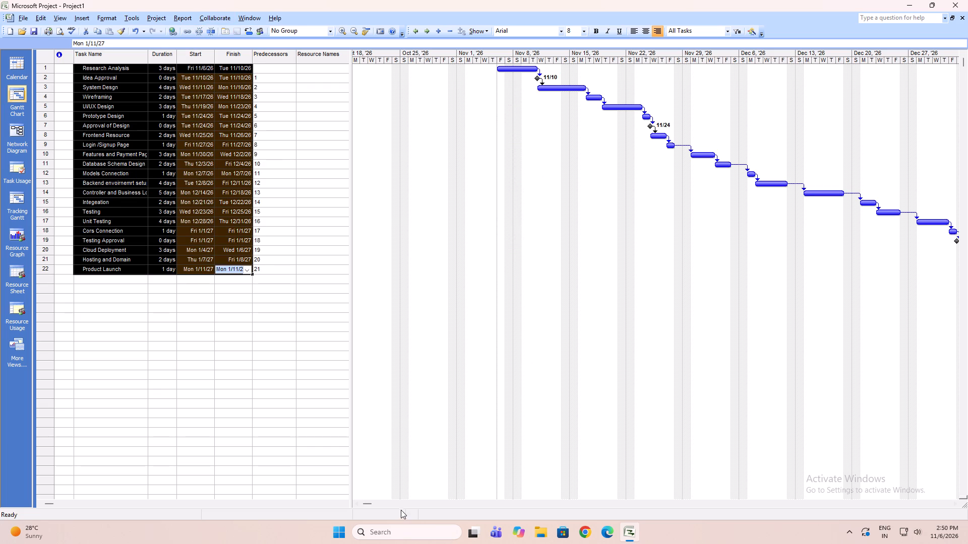
Examine the linked task bars and milestones along the Gantt timeline from Research Analysis through Product Launch.
drag(368, 505, 413, 503)
drag(413, 503, 434, 502)
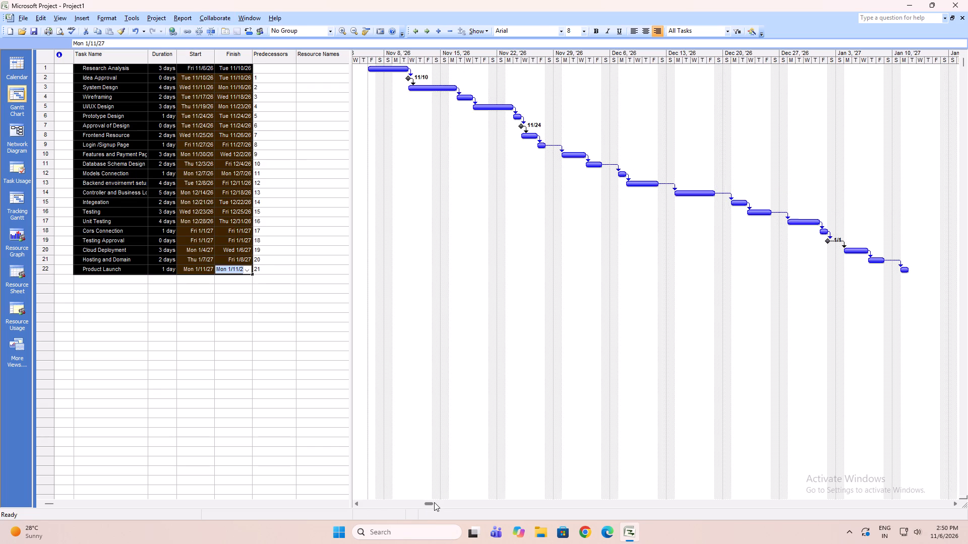
click(434, 503)
click(430, 504)
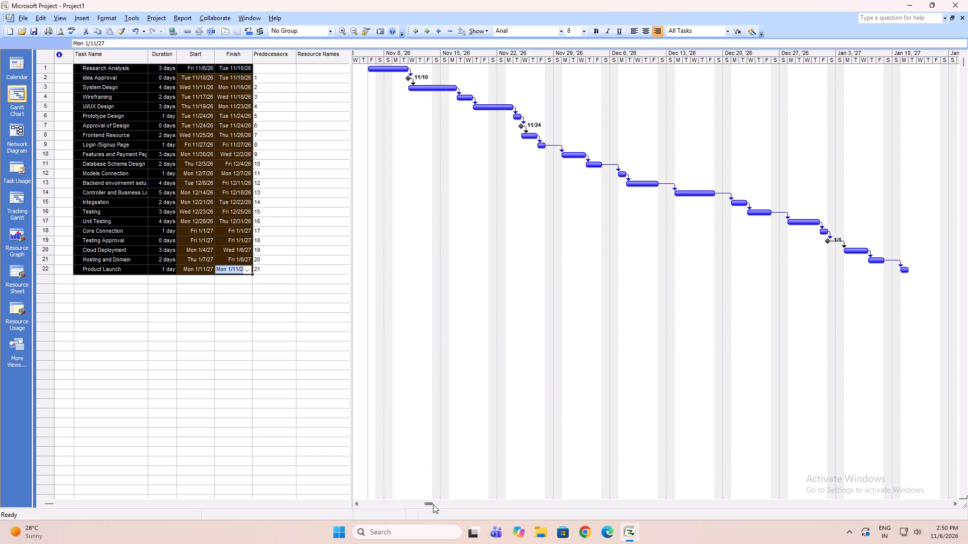
click(434, 503)
click(431, 503)
click(429, 503)
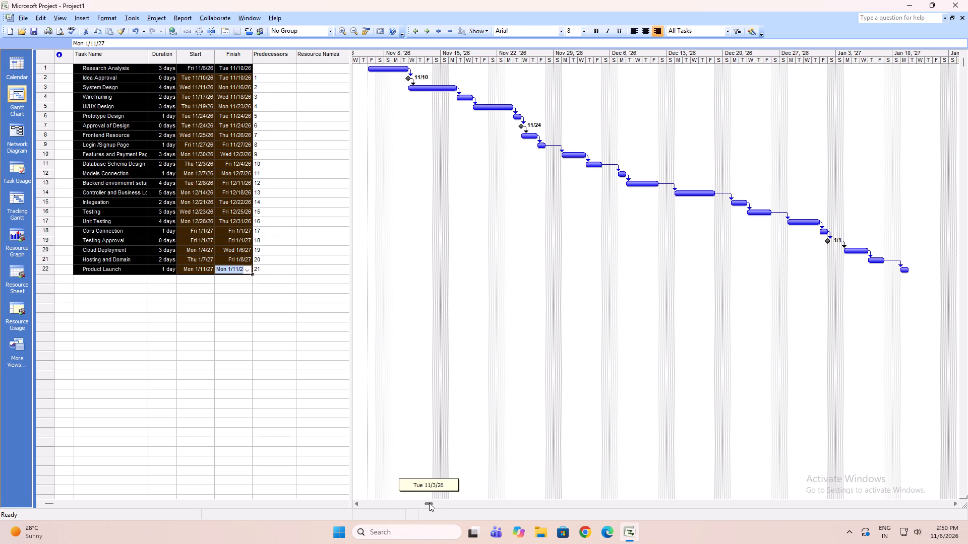
drag(427, 503, 431, 503)
drag(431, 503, 438, 503)
drag(438, 503, 440, 512)
drag(438, 505, 426, 507)
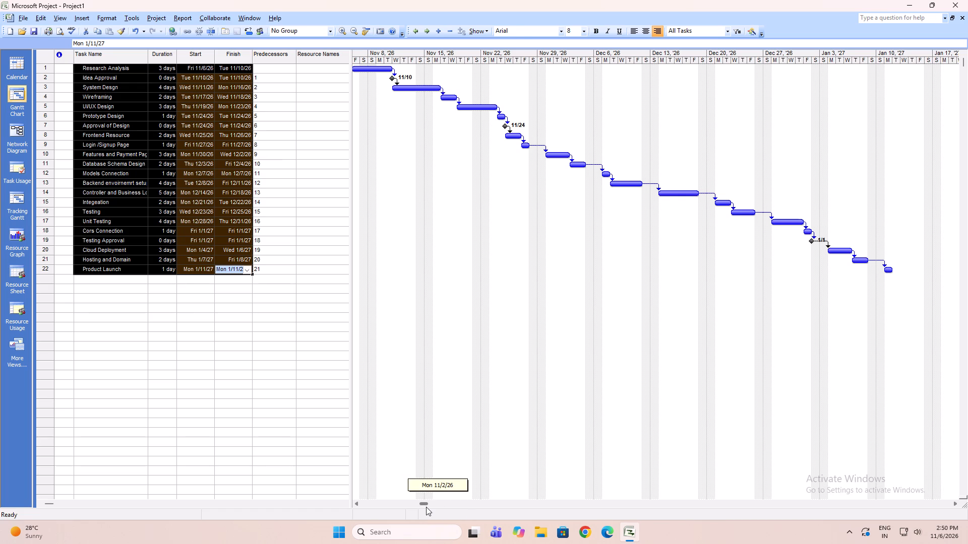
drag(426, 507, 429, 507)
click(429, 507)
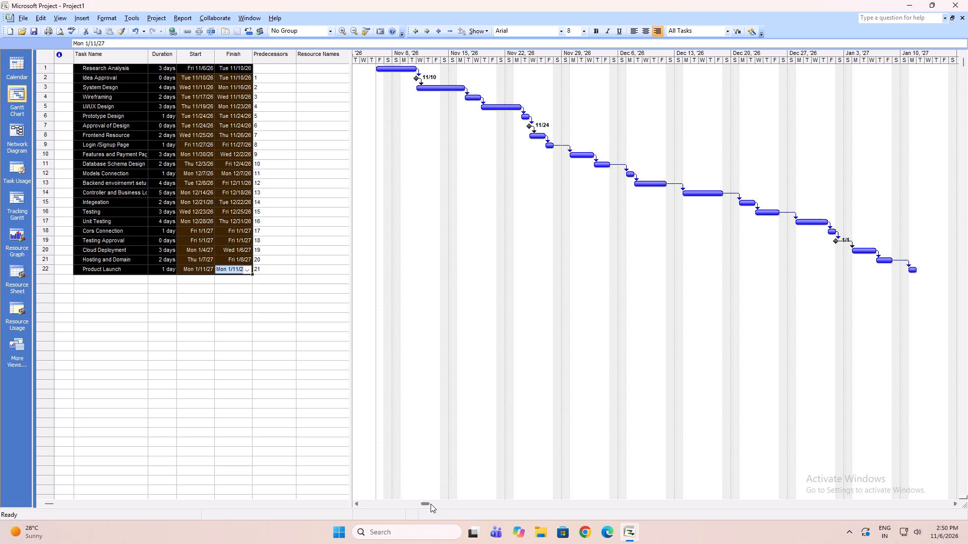
click(425, 502)
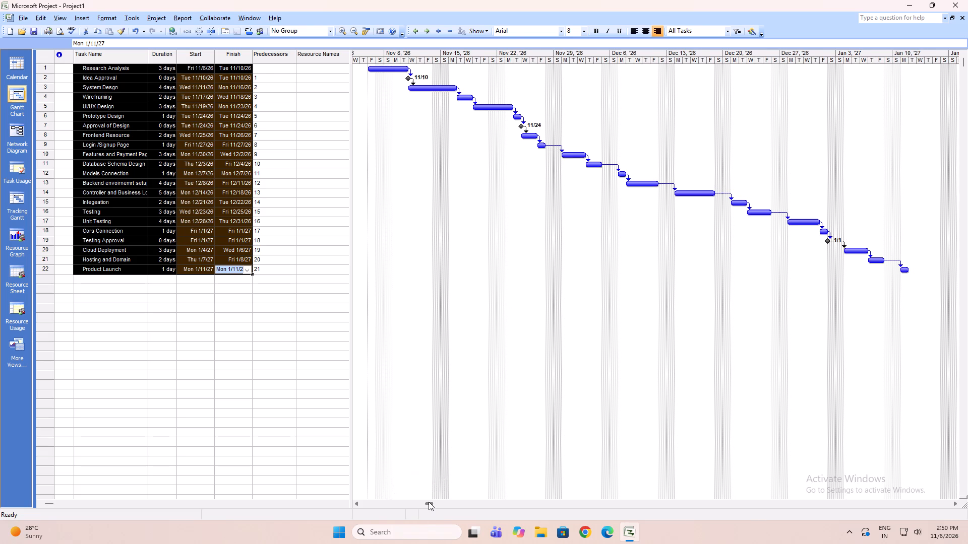
drag(429, 502, 434, 503)
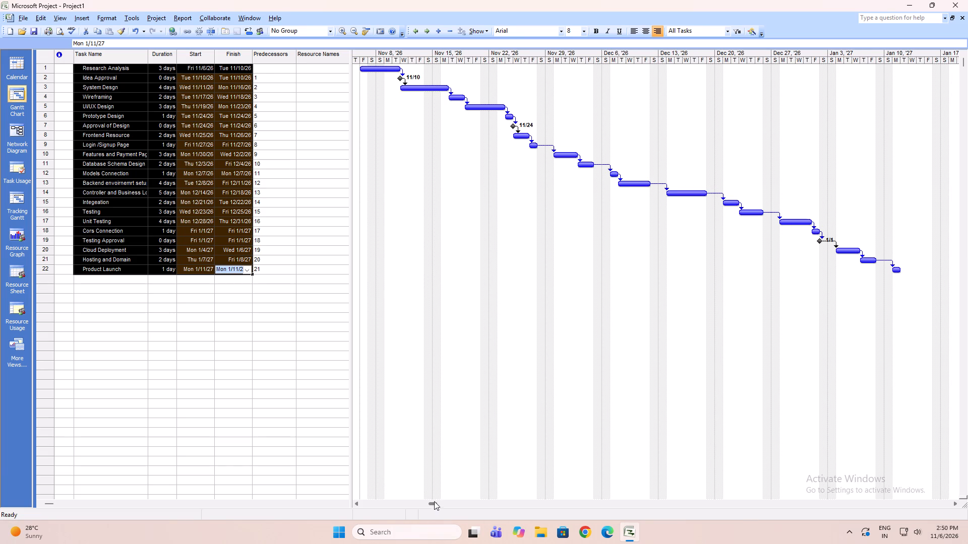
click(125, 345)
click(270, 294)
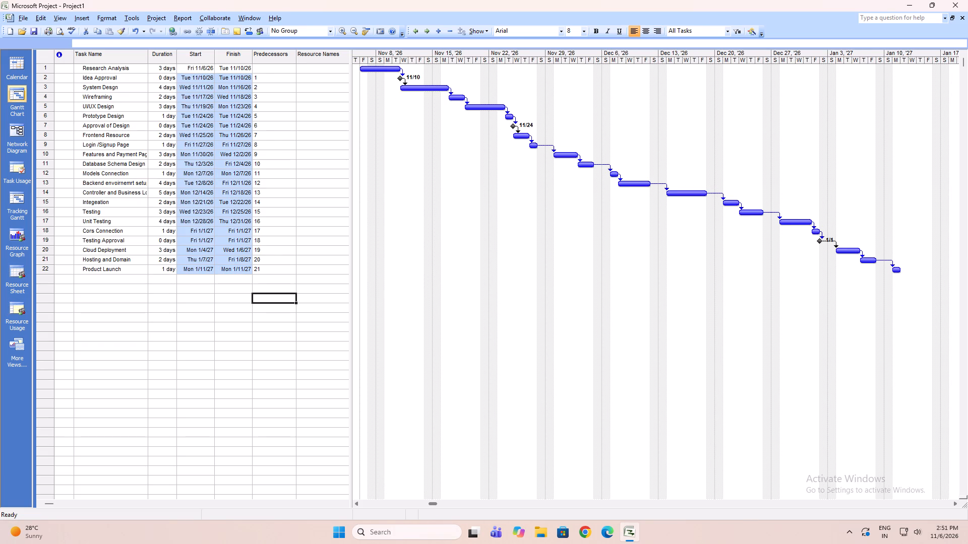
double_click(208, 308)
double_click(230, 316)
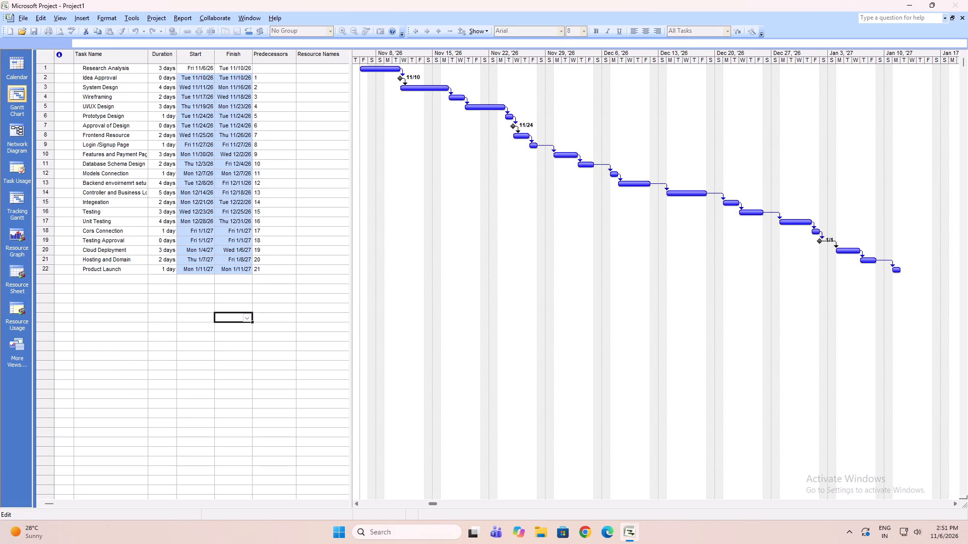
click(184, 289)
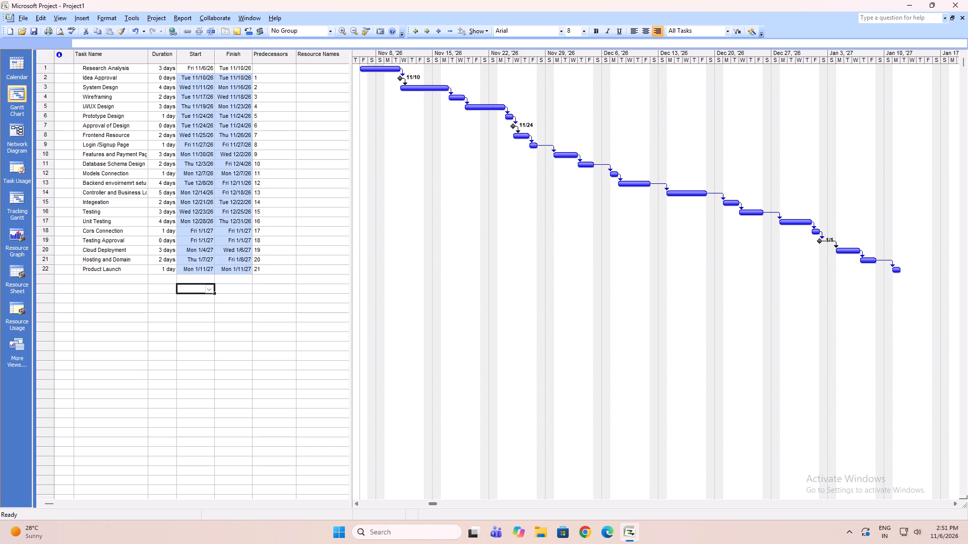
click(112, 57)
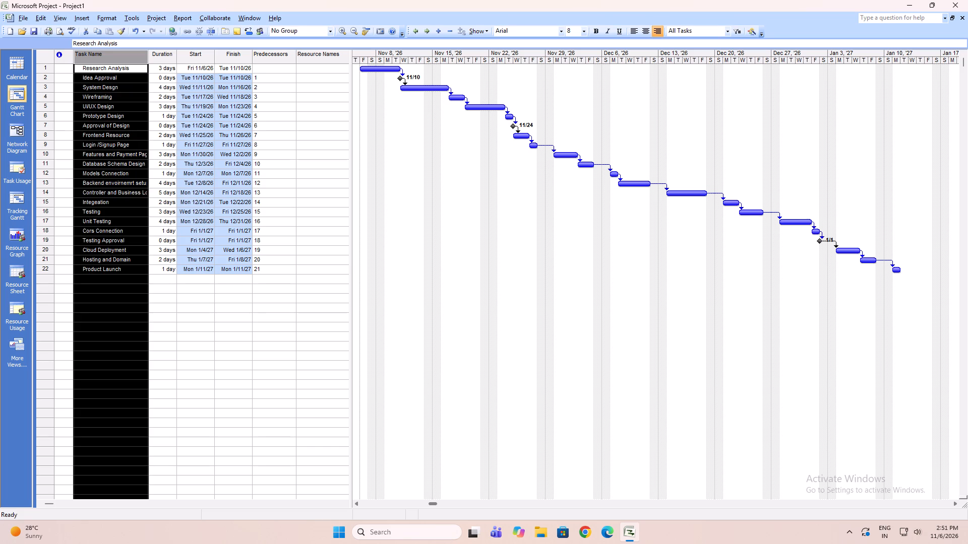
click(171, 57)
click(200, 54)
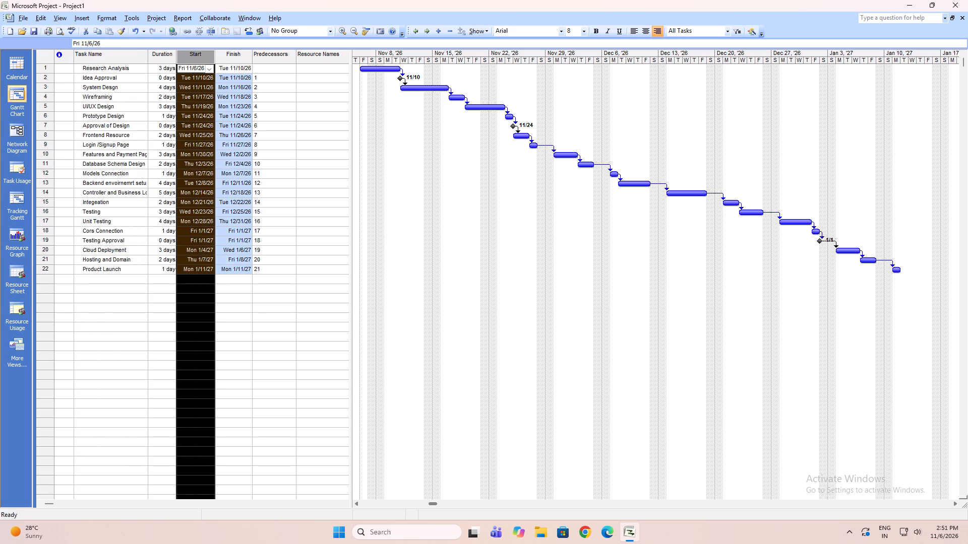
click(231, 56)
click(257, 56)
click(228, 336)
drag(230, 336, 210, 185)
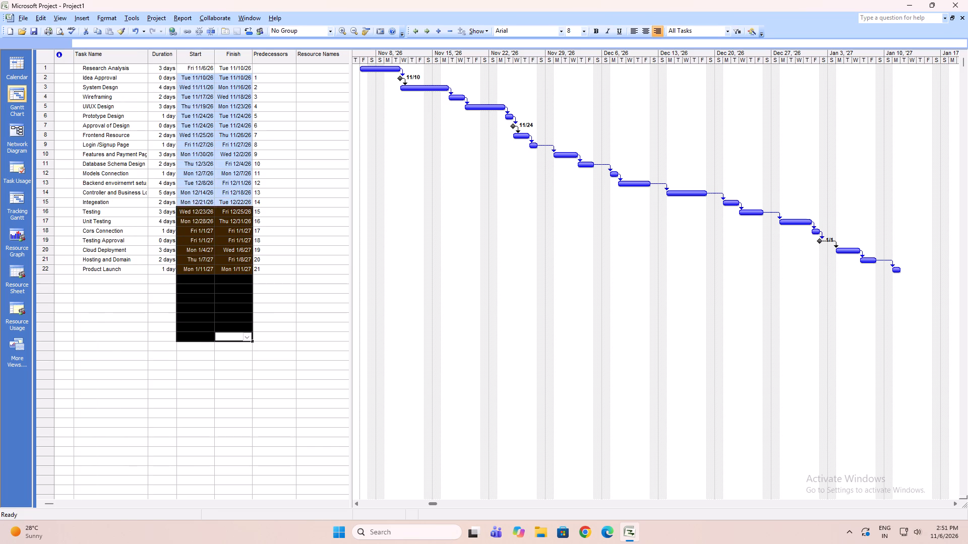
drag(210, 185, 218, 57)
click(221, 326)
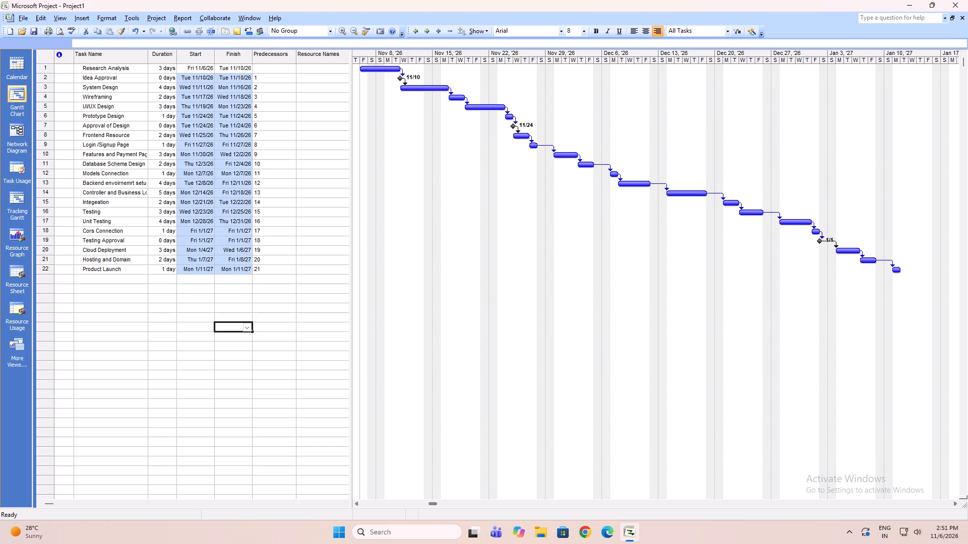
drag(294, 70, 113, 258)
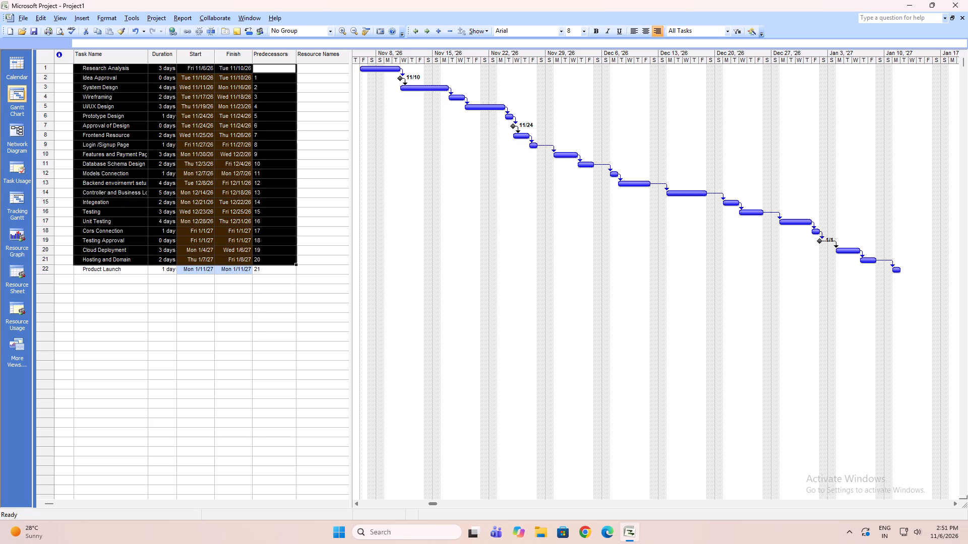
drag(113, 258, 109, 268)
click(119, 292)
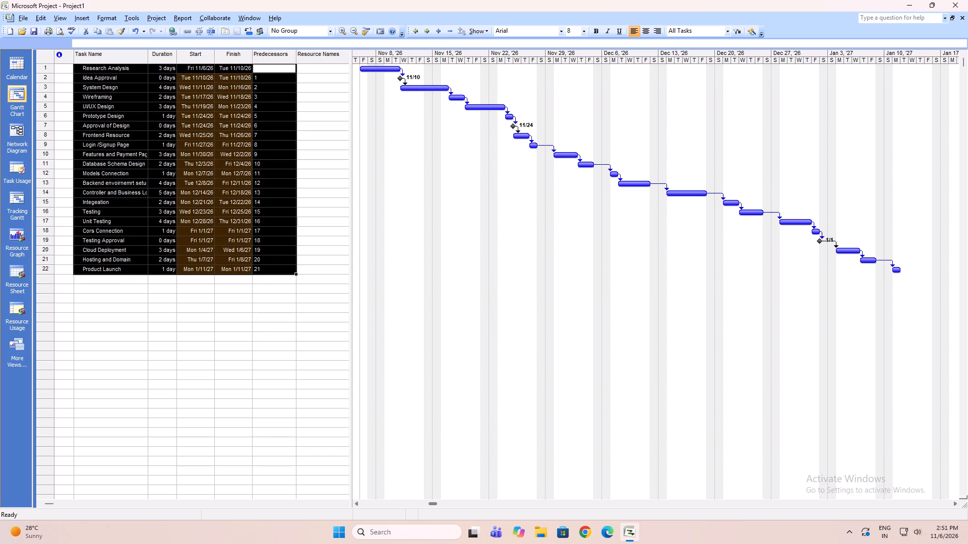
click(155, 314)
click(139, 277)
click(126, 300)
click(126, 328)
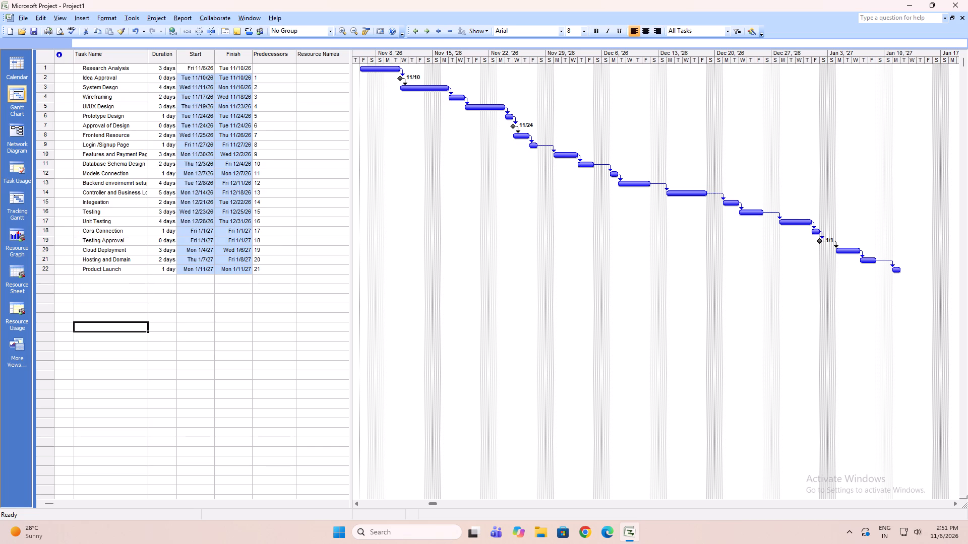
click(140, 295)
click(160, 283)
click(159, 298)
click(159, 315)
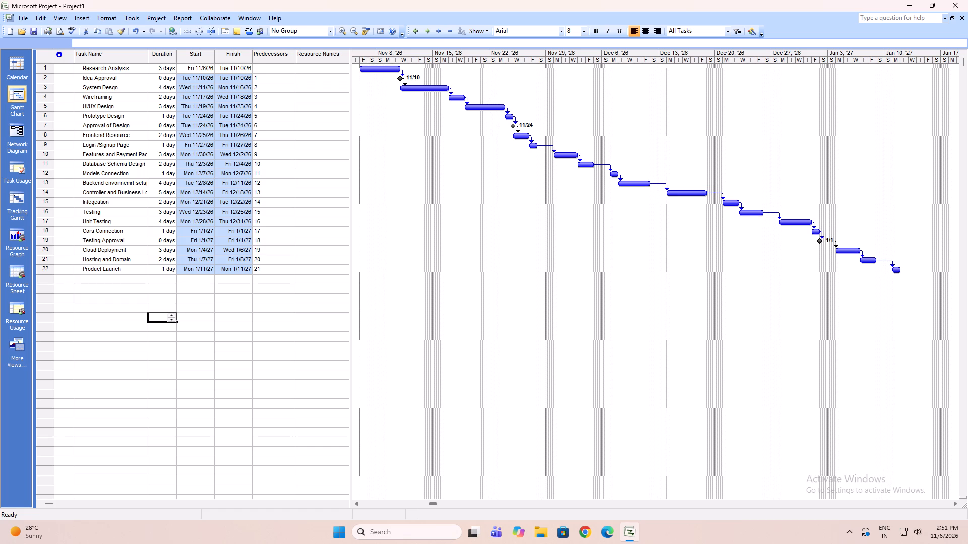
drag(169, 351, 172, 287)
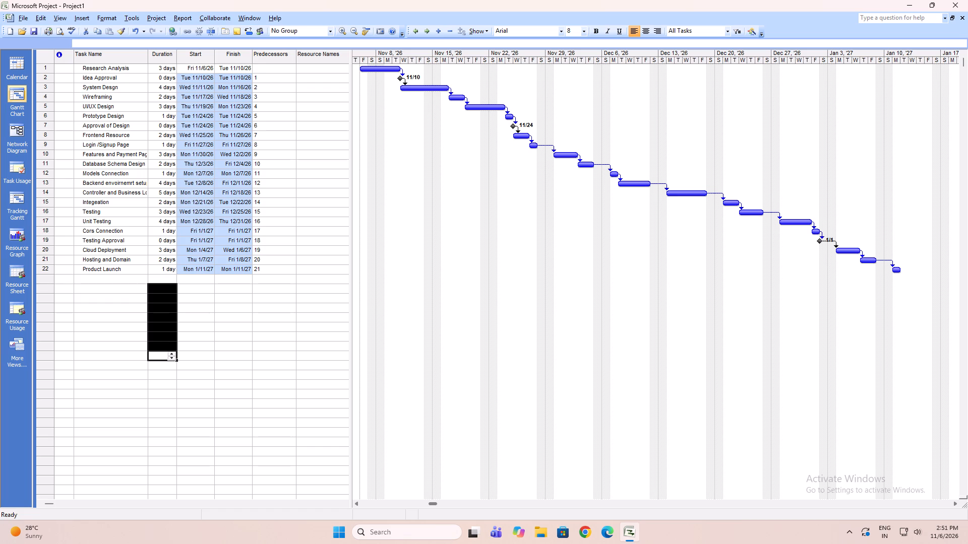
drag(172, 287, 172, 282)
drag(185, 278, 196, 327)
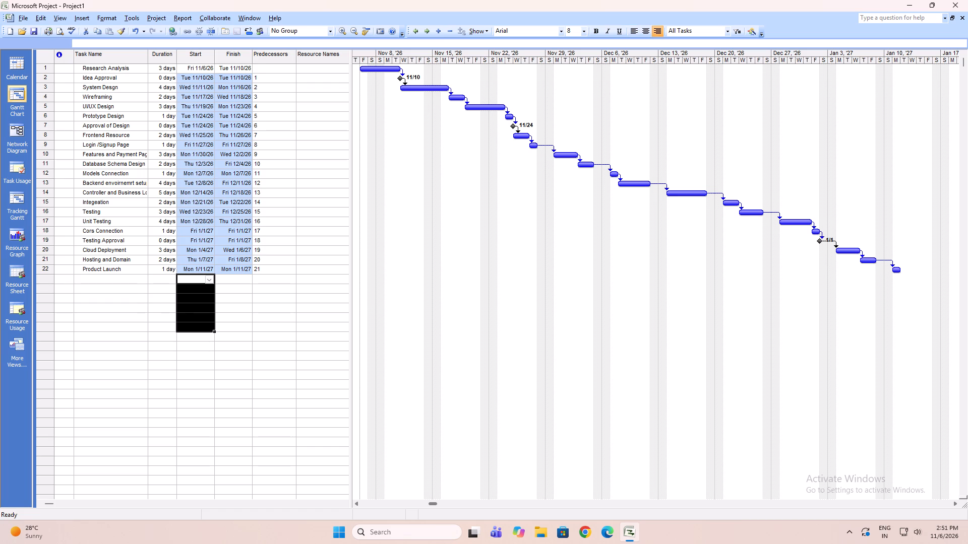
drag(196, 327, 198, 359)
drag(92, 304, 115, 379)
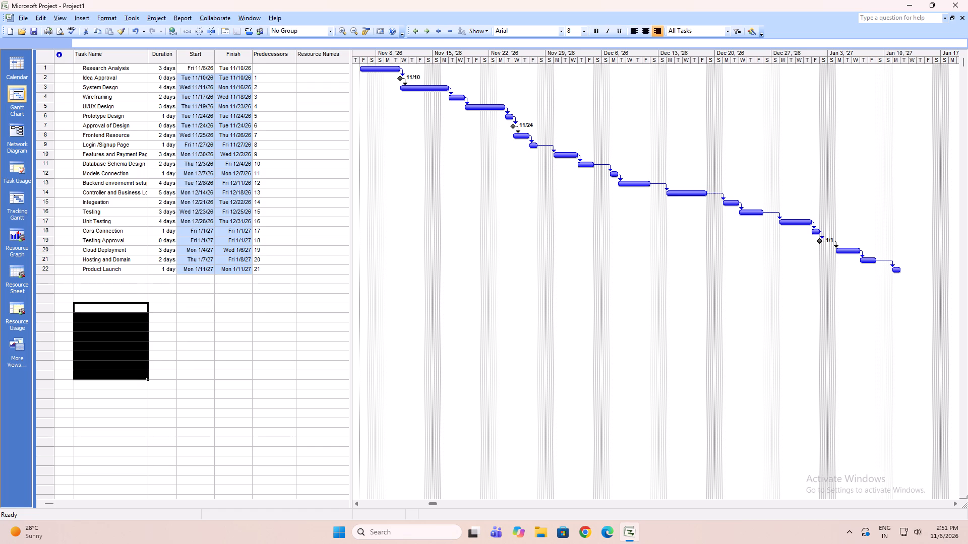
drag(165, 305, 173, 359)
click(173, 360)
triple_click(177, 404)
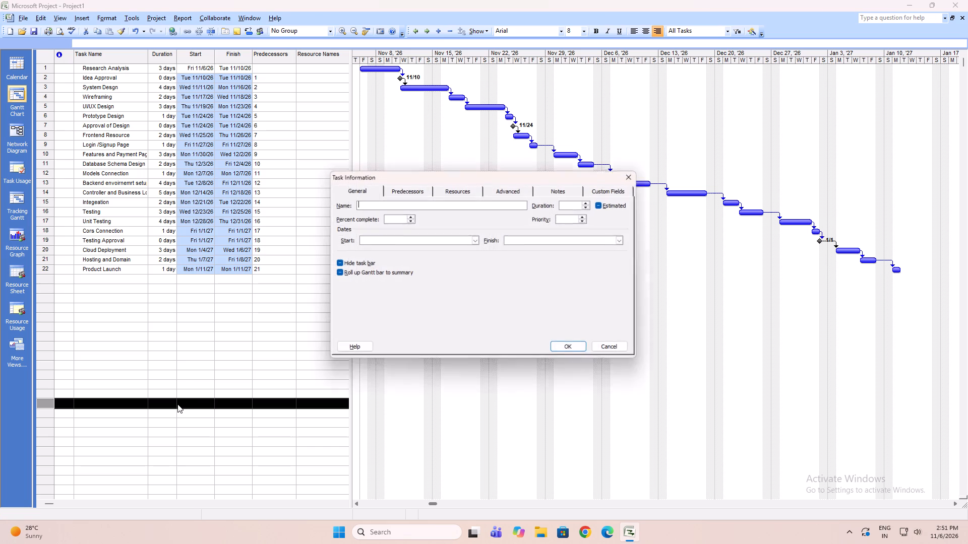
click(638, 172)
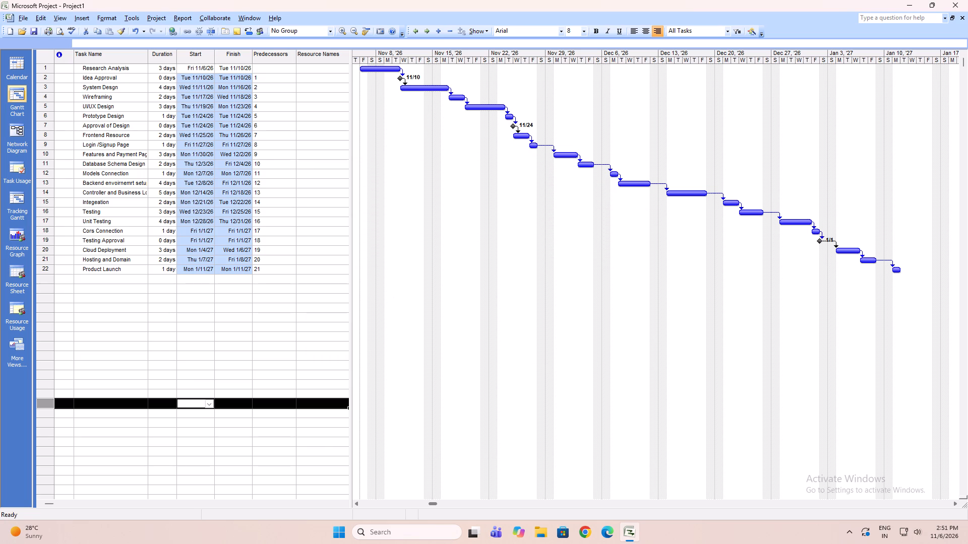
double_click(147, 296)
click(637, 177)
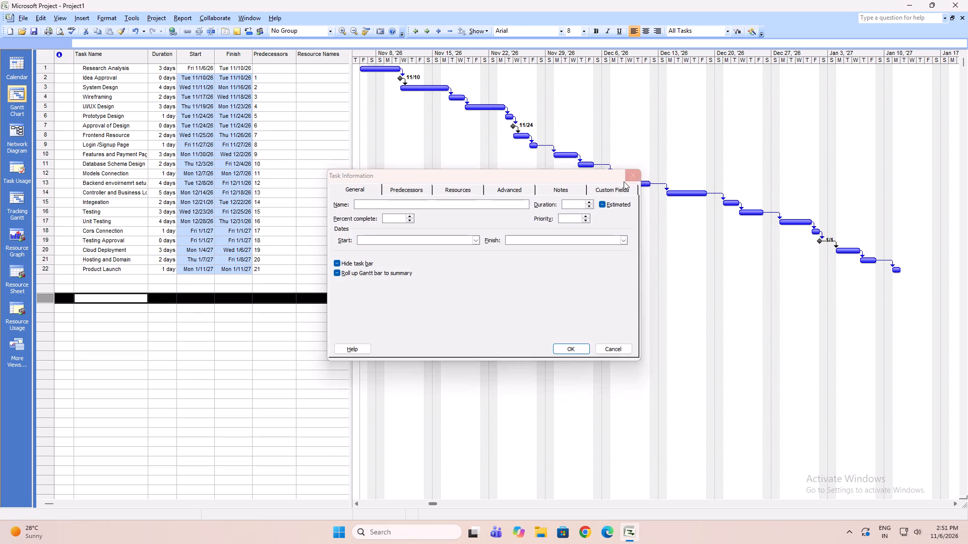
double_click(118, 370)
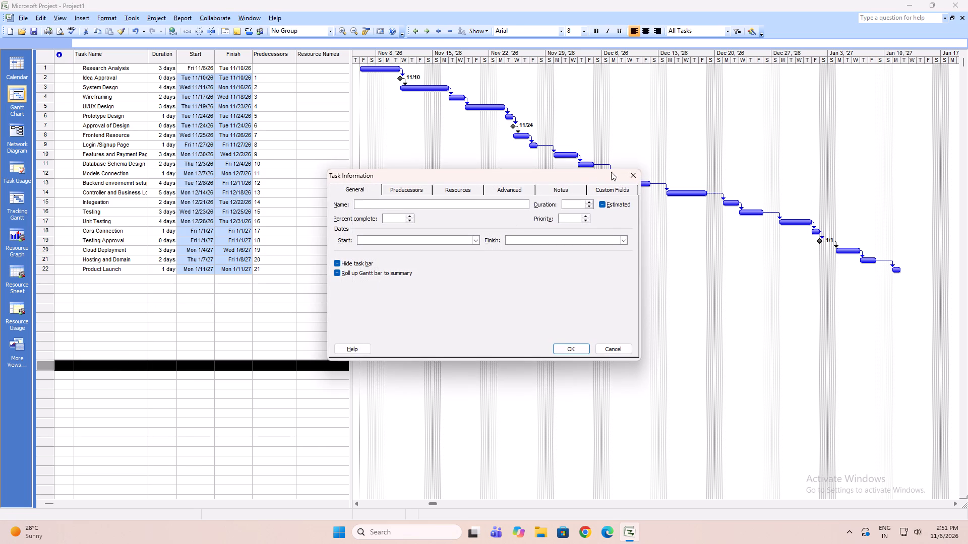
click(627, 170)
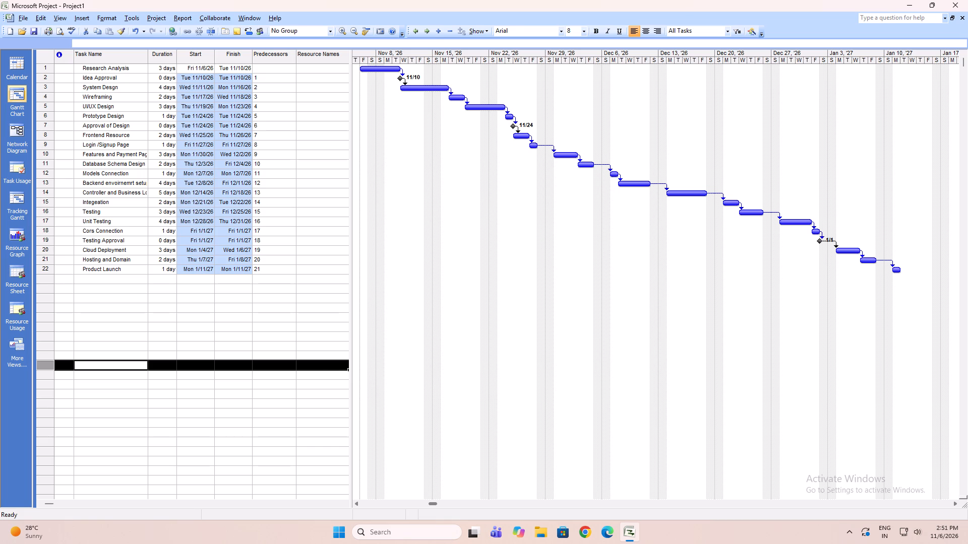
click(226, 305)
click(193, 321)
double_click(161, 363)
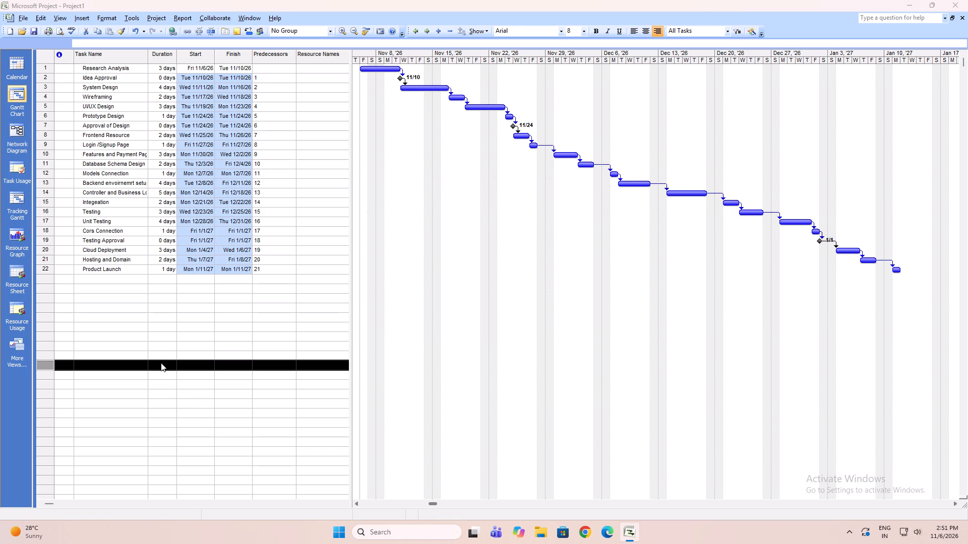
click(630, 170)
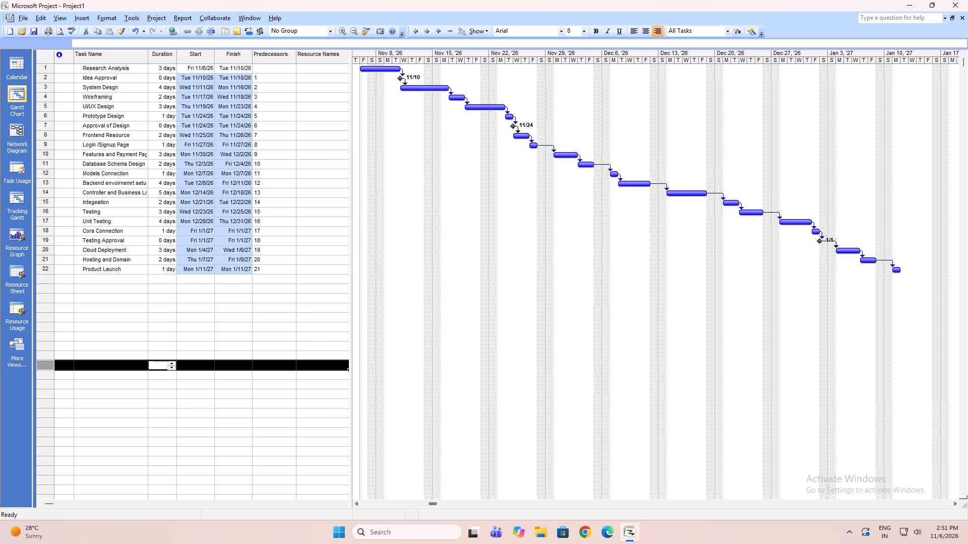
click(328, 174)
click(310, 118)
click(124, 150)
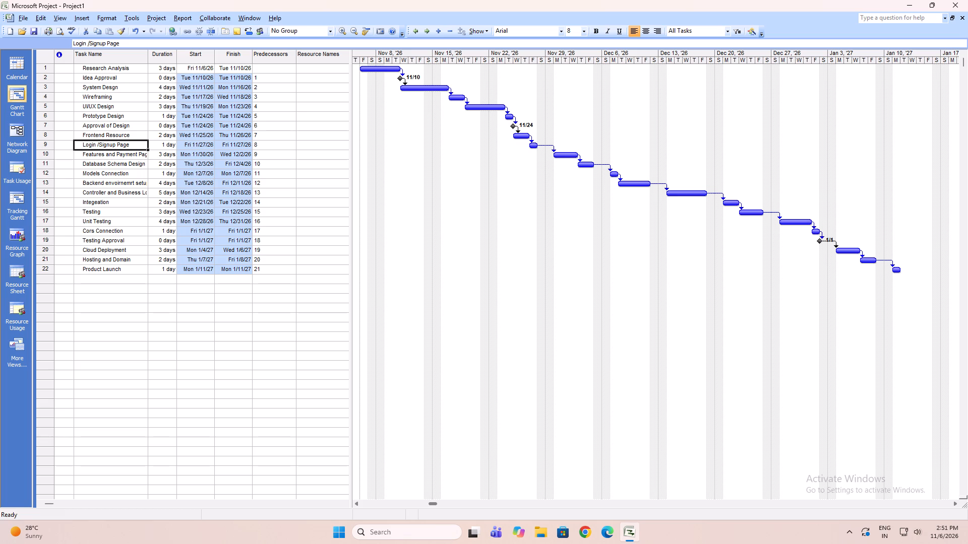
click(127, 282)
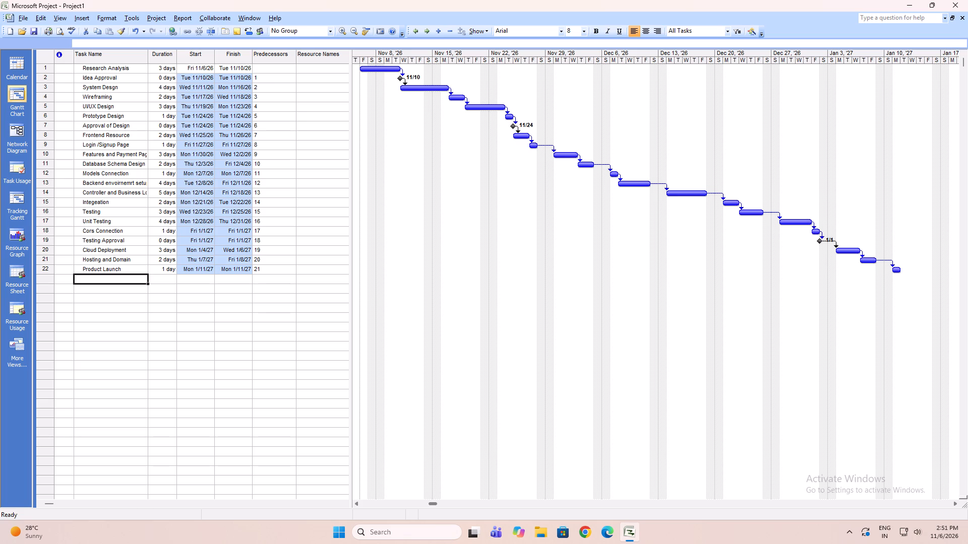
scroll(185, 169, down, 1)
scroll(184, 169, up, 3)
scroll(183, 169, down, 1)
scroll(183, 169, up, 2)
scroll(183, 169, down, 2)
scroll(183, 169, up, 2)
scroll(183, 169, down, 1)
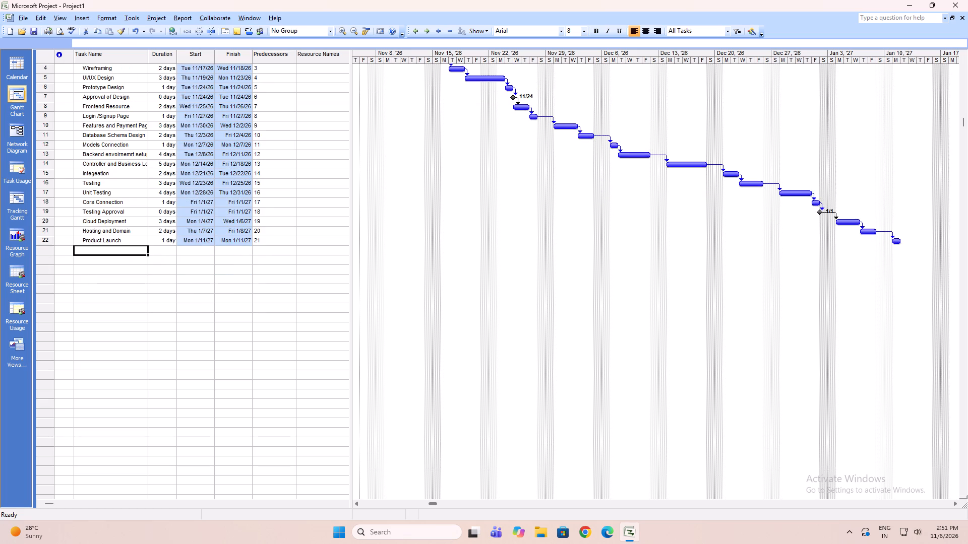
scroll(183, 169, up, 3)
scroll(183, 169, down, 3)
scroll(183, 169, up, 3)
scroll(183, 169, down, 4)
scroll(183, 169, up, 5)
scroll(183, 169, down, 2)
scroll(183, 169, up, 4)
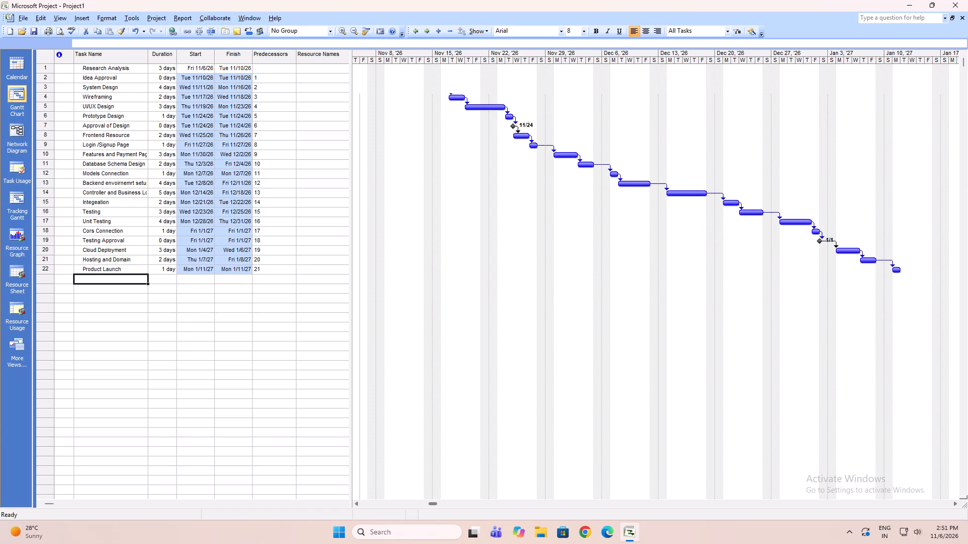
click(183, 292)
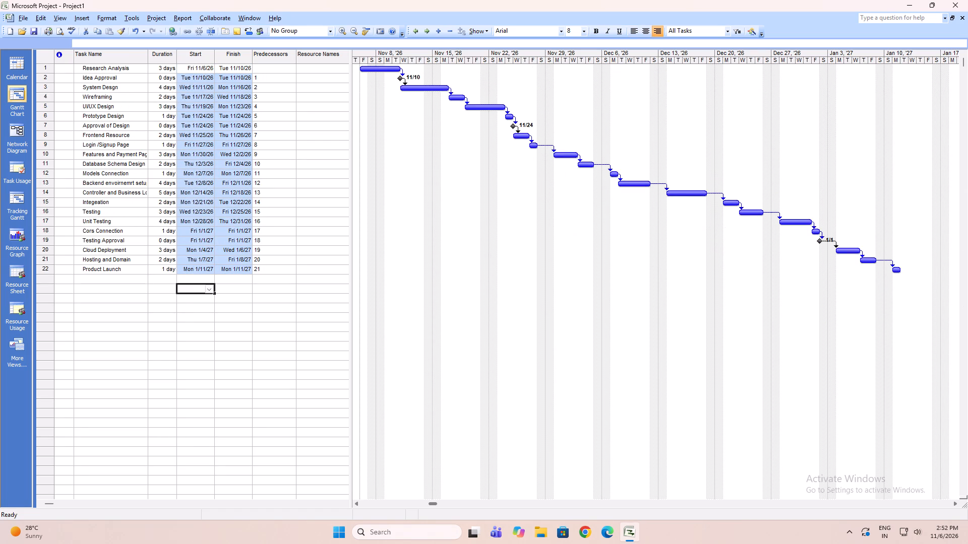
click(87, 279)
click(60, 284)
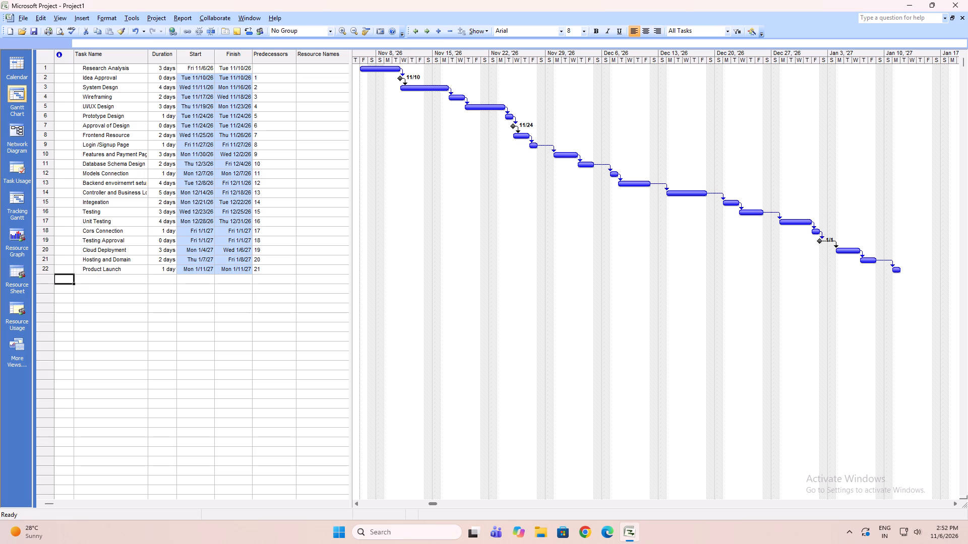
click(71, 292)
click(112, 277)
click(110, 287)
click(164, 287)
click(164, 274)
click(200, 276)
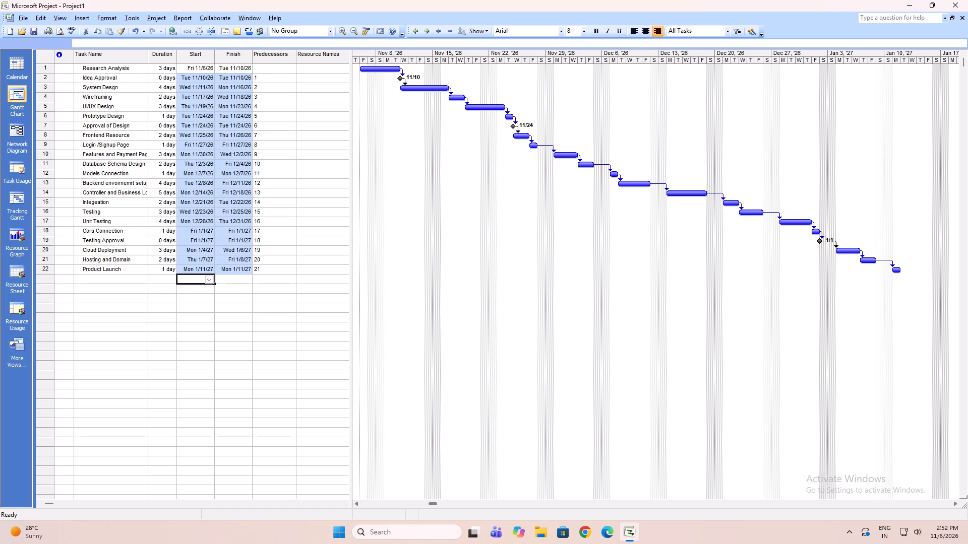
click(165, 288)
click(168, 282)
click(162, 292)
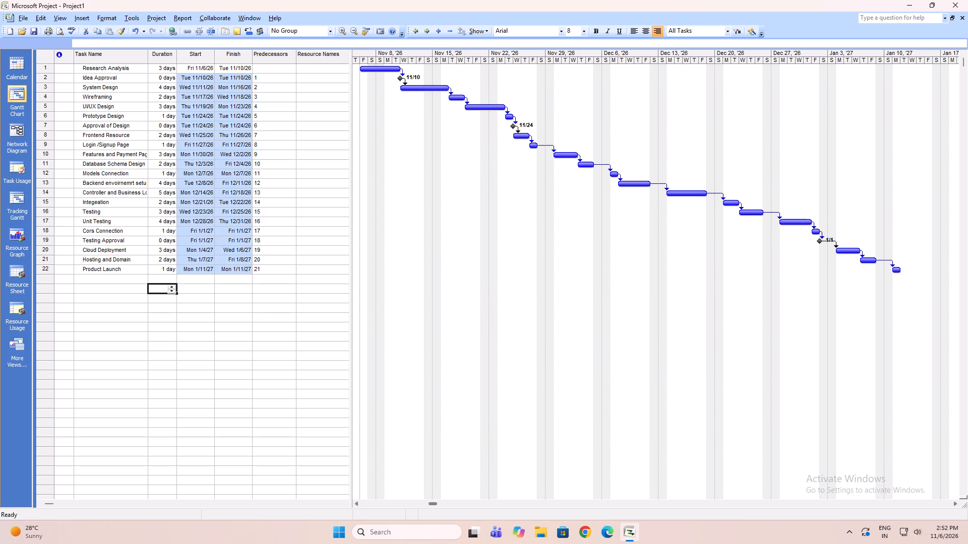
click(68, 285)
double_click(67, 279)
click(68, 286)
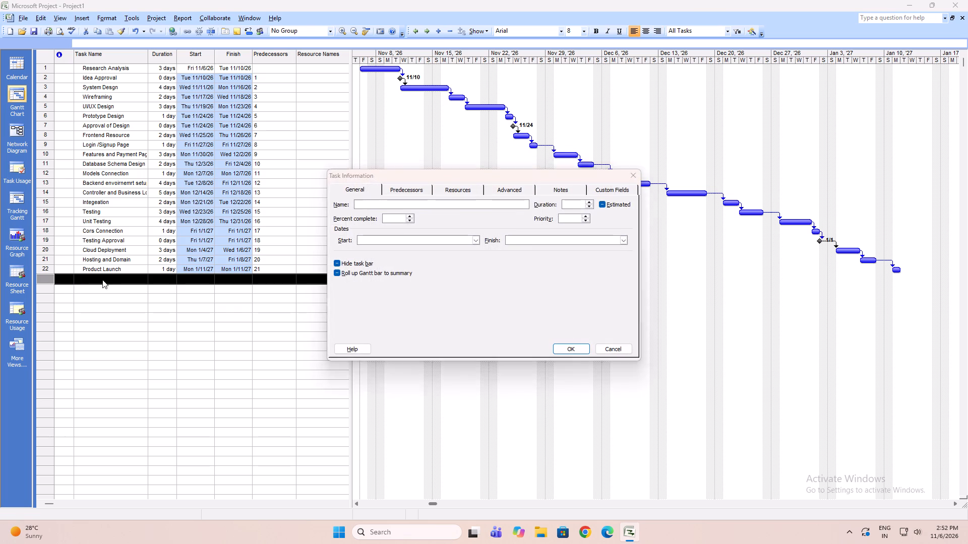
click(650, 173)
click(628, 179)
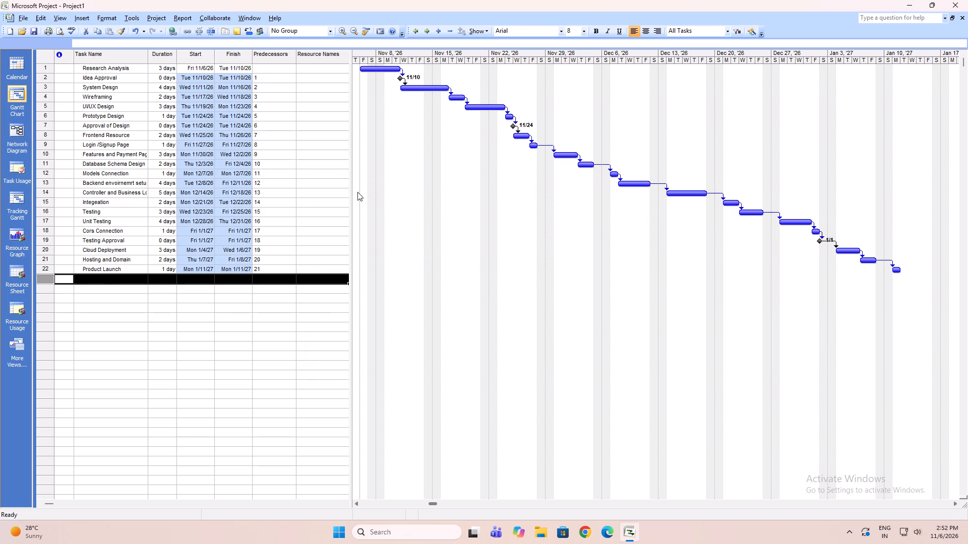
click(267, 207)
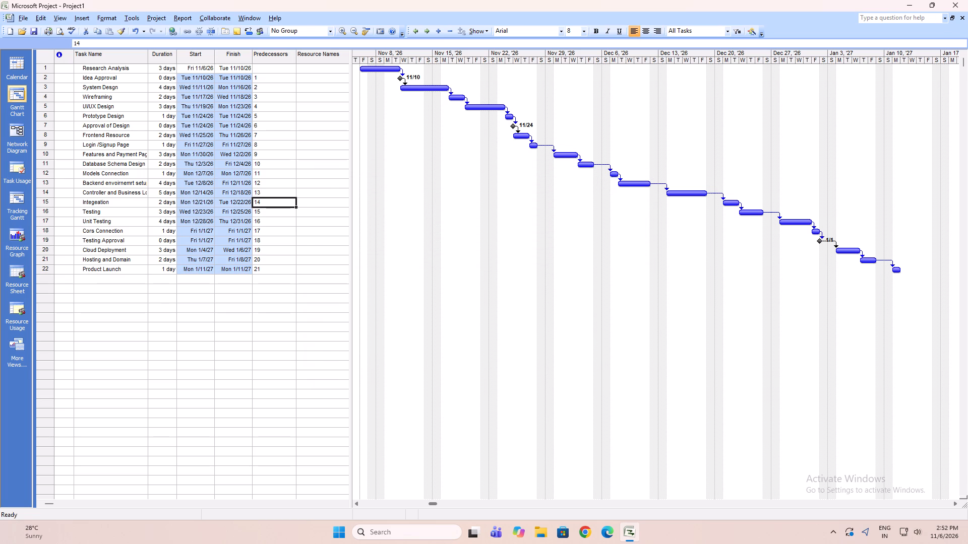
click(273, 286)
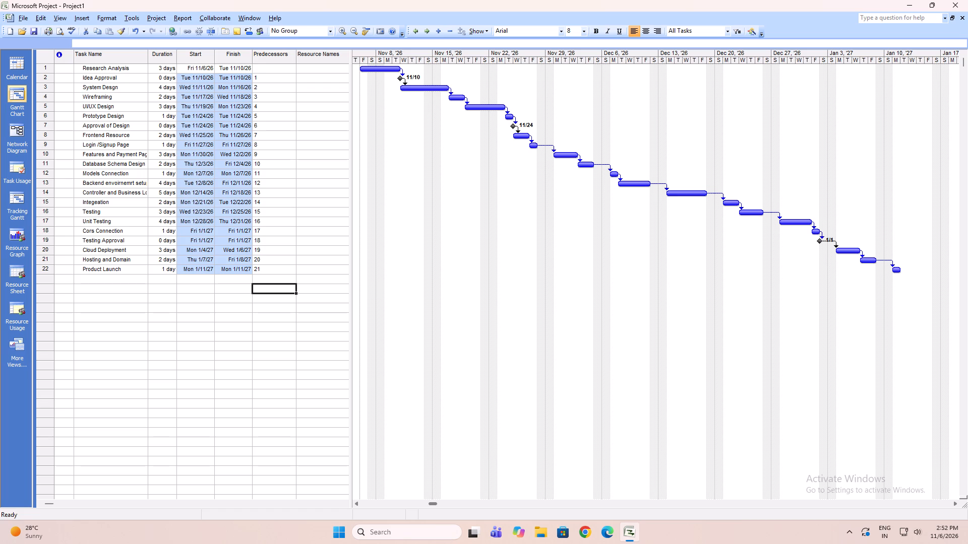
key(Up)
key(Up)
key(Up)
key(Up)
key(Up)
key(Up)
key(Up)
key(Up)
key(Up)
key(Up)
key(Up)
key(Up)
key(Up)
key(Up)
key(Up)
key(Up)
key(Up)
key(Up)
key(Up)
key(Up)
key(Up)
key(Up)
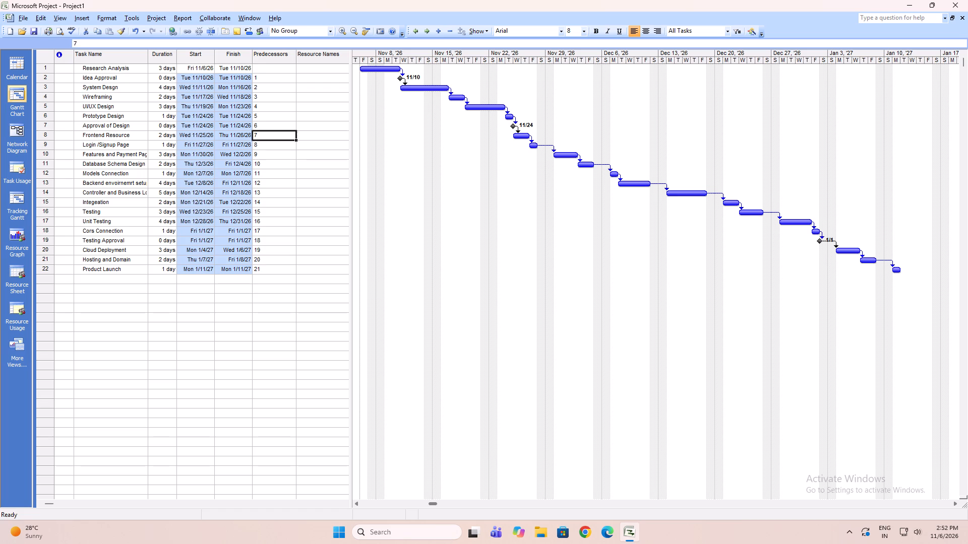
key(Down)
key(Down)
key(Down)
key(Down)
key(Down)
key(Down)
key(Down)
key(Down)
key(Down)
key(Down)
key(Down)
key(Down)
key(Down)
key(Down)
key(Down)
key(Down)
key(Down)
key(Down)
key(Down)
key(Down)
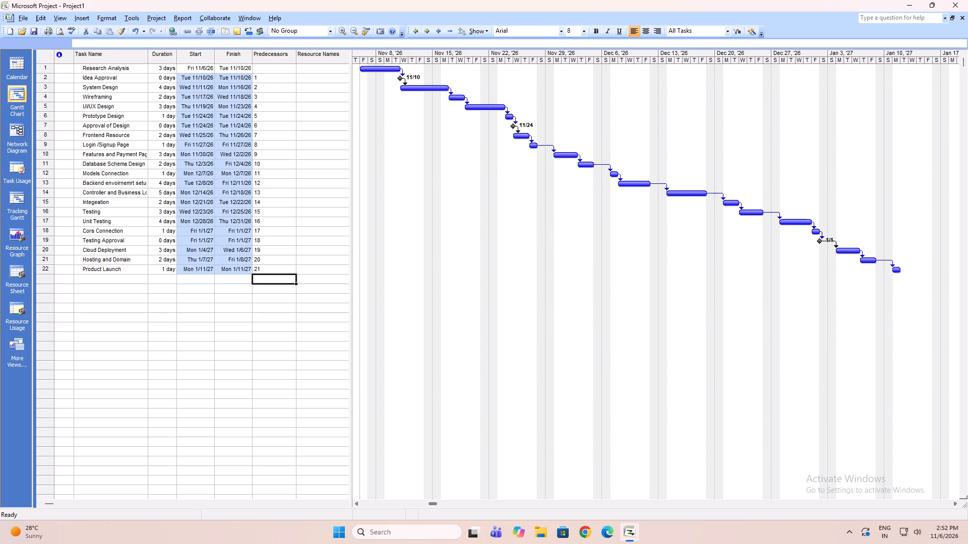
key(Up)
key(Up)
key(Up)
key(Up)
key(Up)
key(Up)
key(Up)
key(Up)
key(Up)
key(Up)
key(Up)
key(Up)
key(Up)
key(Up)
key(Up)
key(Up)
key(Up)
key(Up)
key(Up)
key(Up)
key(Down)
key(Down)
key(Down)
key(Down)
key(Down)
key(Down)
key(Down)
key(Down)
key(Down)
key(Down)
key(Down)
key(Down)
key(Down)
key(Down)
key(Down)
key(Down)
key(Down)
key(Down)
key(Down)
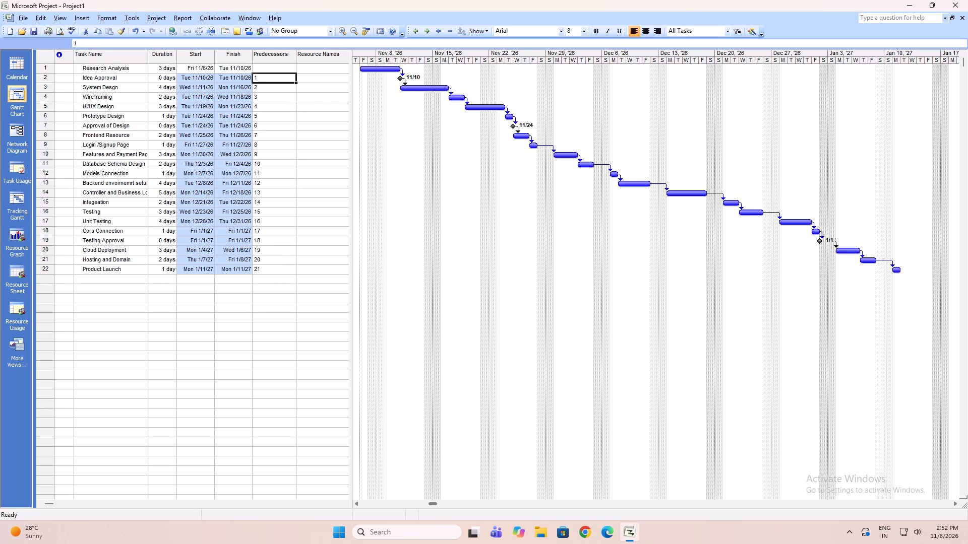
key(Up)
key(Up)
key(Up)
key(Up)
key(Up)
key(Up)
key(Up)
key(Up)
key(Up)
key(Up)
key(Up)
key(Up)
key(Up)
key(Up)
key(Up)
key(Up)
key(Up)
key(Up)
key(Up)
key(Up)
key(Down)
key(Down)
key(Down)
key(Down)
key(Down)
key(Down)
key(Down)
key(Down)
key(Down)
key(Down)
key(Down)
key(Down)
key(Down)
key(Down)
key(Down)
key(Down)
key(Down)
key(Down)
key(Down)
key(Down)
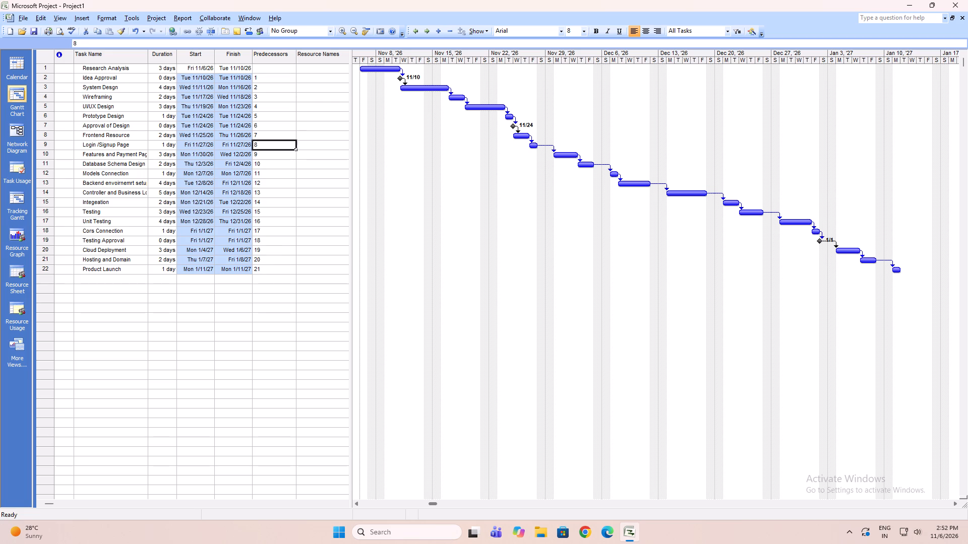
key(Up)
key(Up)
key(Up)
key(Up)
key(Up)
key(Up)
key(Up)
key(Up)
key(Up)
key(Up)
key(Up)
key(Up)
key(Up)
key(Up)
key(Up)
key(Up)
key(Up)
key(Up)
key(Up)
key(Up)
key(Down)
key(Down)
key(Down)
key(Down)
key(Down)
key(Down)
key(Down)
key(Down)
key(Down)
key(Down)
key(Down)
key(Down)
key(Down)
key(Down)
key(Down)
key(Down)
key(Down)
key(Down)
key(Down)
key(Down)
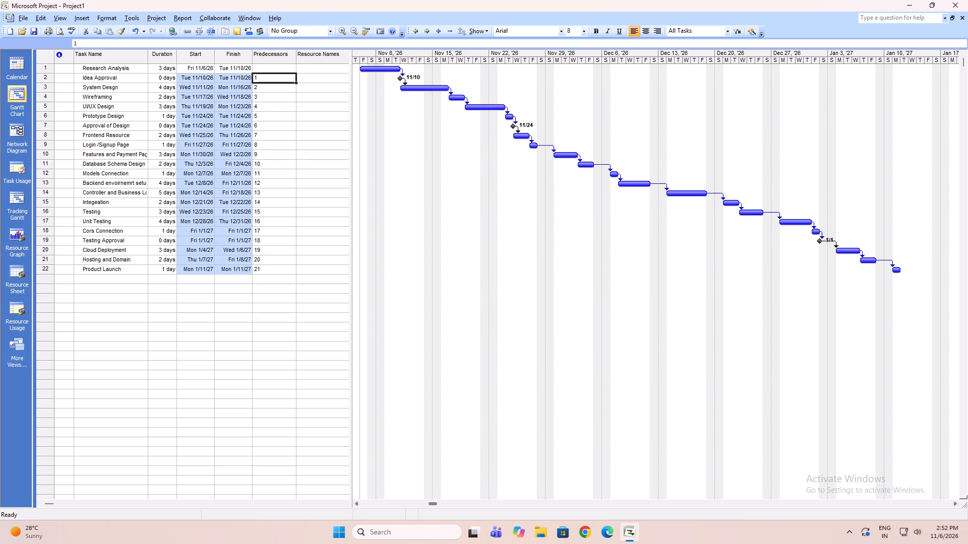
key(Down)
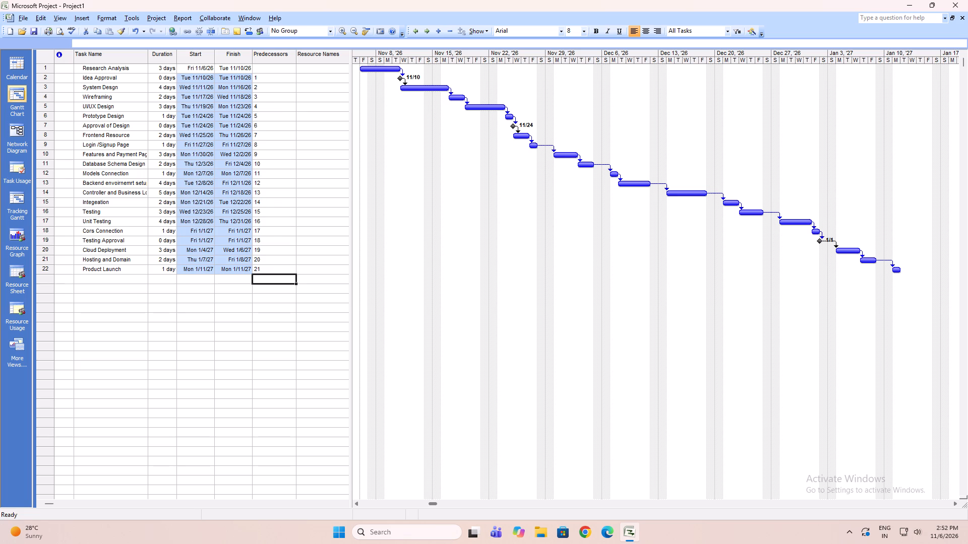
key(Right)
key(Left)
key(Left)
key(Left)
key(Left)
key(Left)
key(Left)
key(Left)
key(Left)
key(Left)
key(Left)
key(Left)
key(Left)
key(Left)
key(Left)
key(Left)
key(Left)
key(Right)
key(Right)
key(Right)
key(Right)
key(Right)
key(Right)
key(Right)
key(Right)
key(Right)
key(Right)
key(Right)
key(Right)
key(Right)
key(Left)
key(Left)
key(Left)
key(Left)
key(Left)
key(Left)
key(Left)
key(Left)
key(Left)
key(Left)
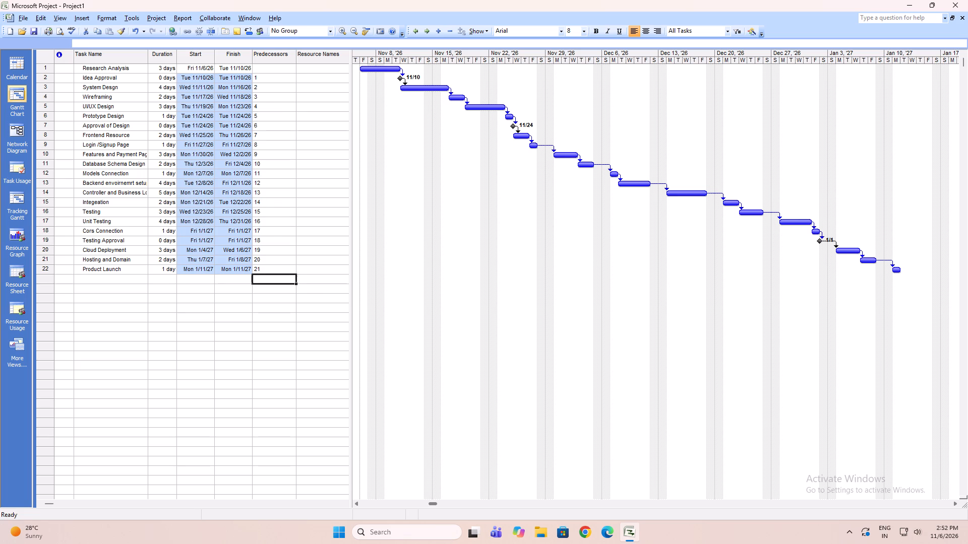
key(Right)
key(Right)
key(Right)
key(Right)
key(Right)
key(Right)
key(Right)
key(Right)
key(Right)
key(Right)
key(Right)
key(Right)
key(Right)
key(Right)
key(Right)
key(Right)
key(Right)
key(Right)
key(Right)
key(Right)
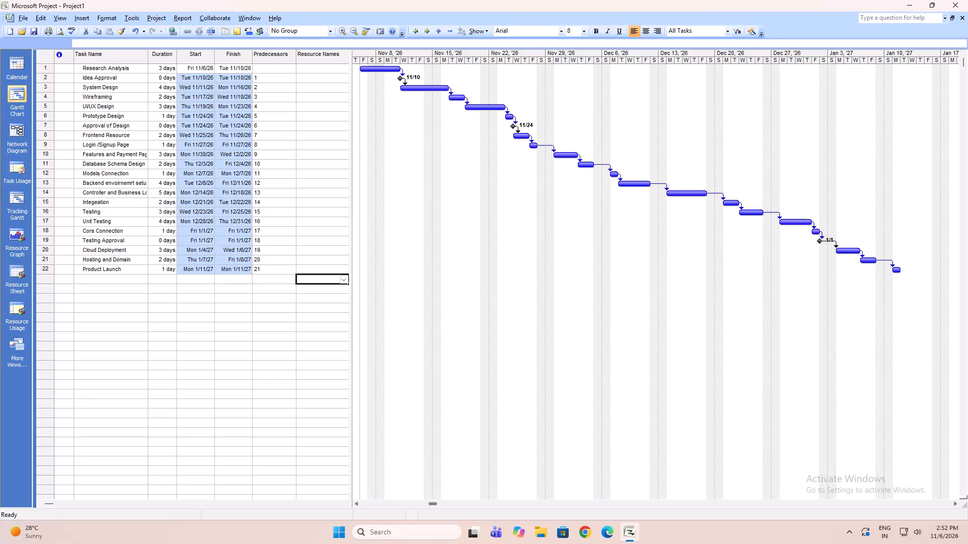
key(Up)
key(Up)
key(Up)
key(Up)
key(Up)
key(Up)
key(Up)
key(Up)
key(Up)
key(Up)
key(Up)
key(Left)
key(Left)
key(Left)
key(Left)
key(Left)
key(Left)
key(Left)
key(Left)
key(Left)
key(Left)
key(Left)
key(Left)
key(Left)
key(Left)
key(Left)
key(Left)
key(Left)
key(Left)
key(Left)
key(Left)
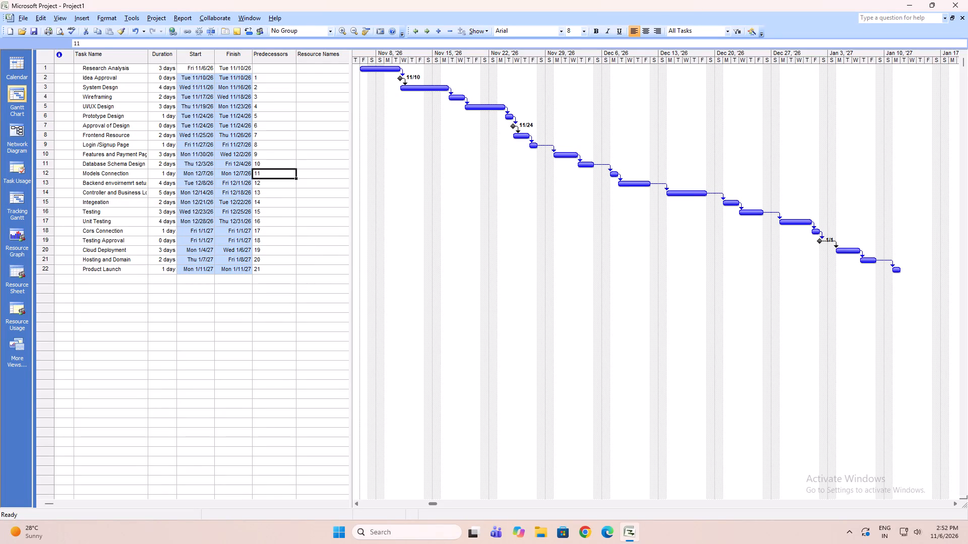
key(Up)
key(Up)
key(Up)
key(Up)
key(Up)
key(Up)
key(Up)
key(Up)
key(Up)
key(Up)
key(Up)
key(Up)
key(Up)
Review the task table's durations, start and finish dates, predecessors and resource names from Research Analysis down to Product Launch.
key(Right)
key(Right)
key(Right)
key(Right)
key(Right)
key(Right)
key(Right)
key(Right)
key(Right)
key(Right)
key(Right)
key(Right)
key(Right)
key(Right)
key(Right)
key(Right)
key(Right)
key(Right)
key(Right)
key(Left)
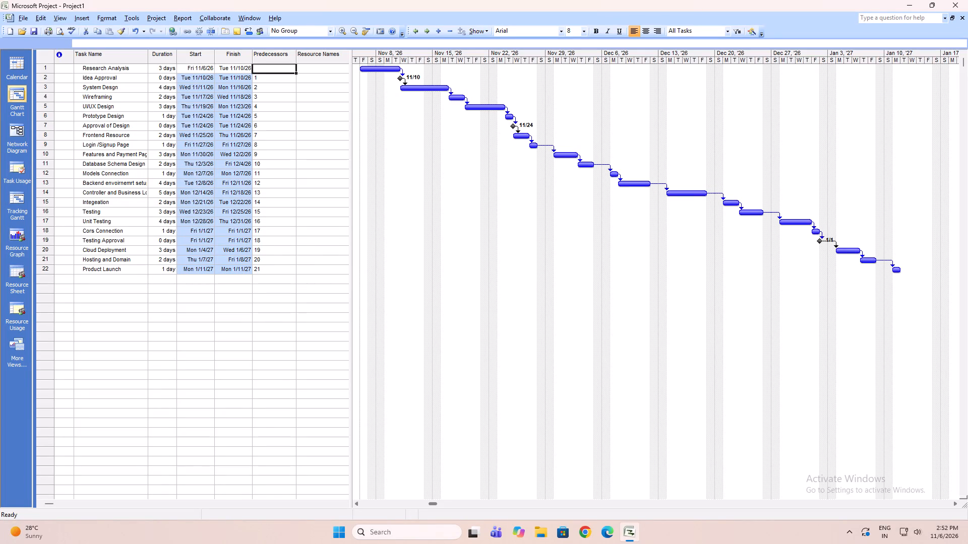
key(Down)
key(Down)
key(Down)
key(Down)
key(Down)
key(Down)
key(Down)
key(Down)
key(Down)
key(Down)
key(Down)
key(Down)
key(Down)
key(Down)
key(Down)
key(Down)
key(Down)
key(Down)
key(Down)
key(Left)
key(Left)
key(Left)
key(Left)
key(Left)
key(Left)
key(Left)
key(Left)
key(Left)
key(Left)
key(Left)
key(Left)
key(Left)
key(Left)
key(Left)
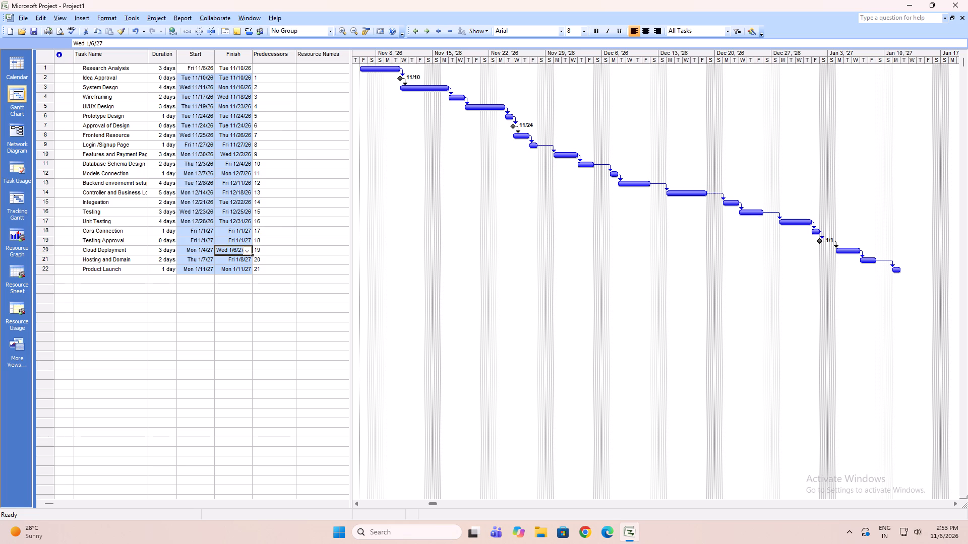
key(Down)
key(Right)
key(Down)
key(Right)
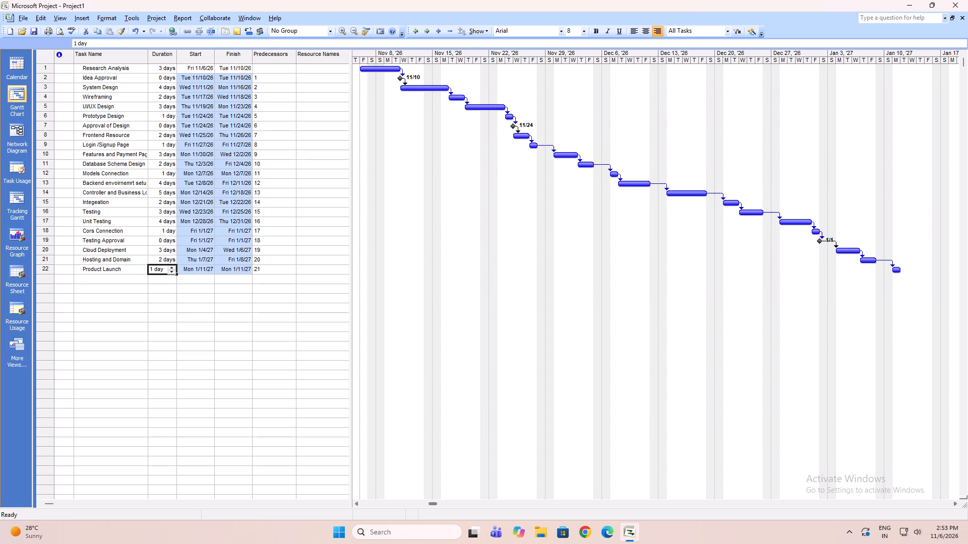
key(Right)
key(Right)
key(Right)
key(Right)
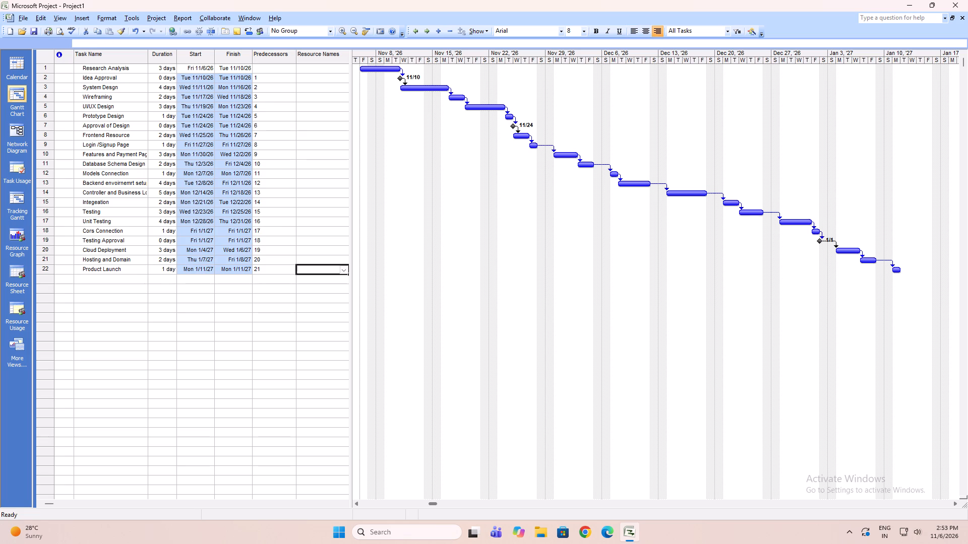
key(Down)
key(Left)
key(Left)
key(Left)
key(Left)
key(Left)
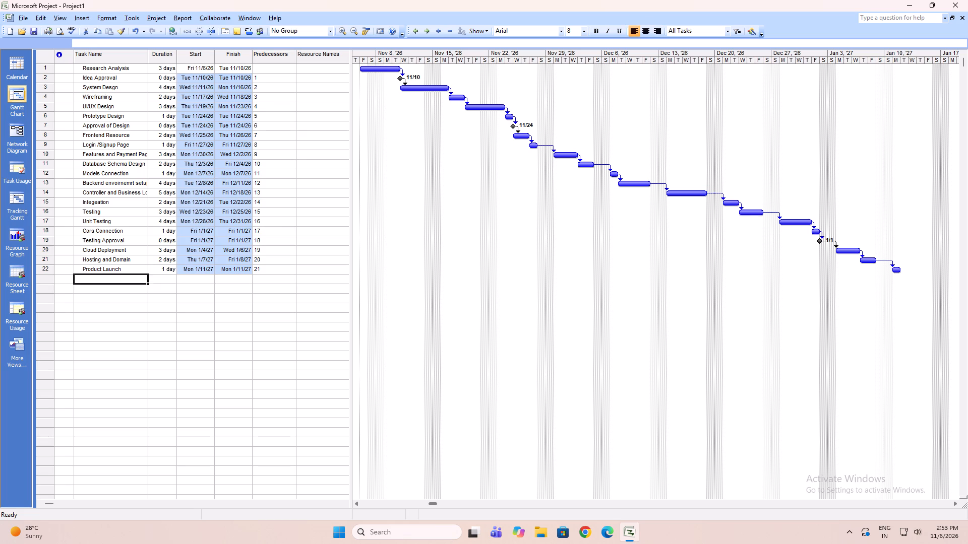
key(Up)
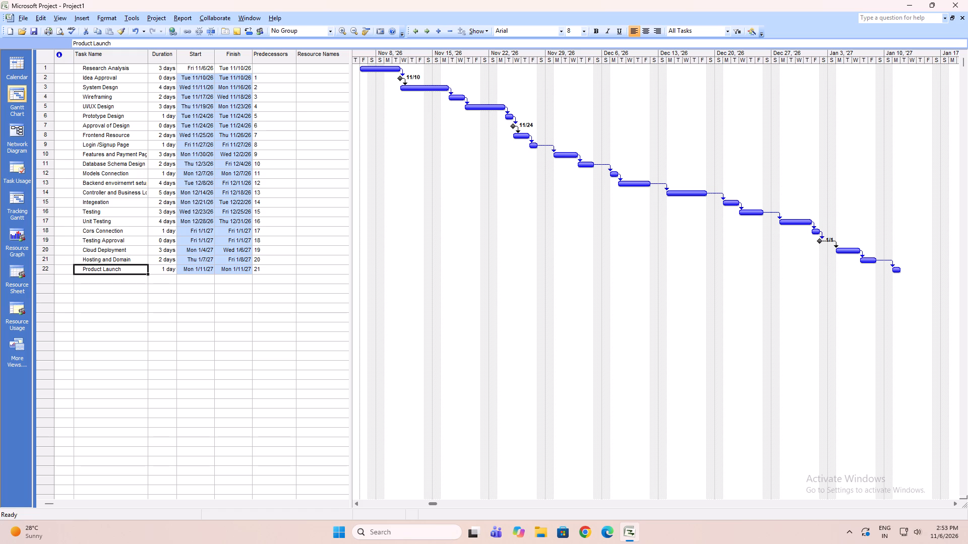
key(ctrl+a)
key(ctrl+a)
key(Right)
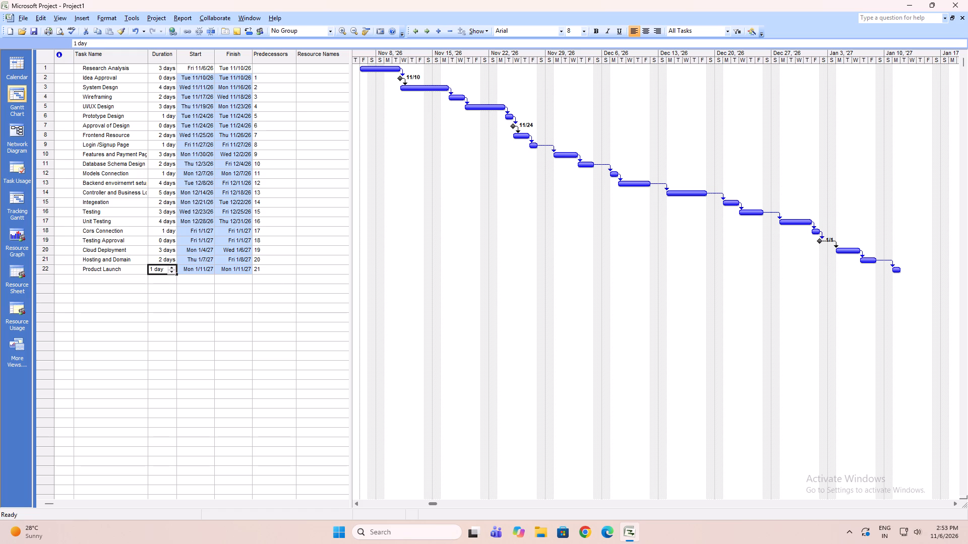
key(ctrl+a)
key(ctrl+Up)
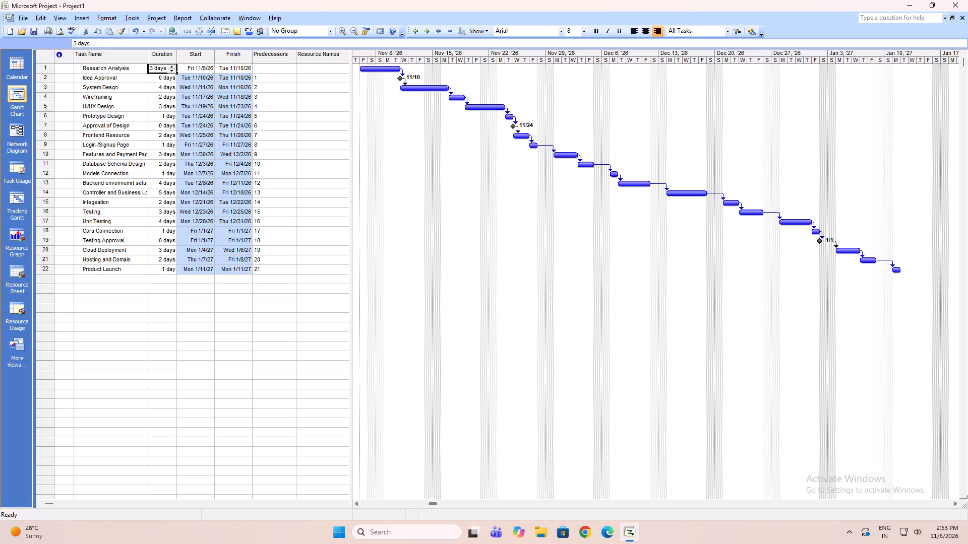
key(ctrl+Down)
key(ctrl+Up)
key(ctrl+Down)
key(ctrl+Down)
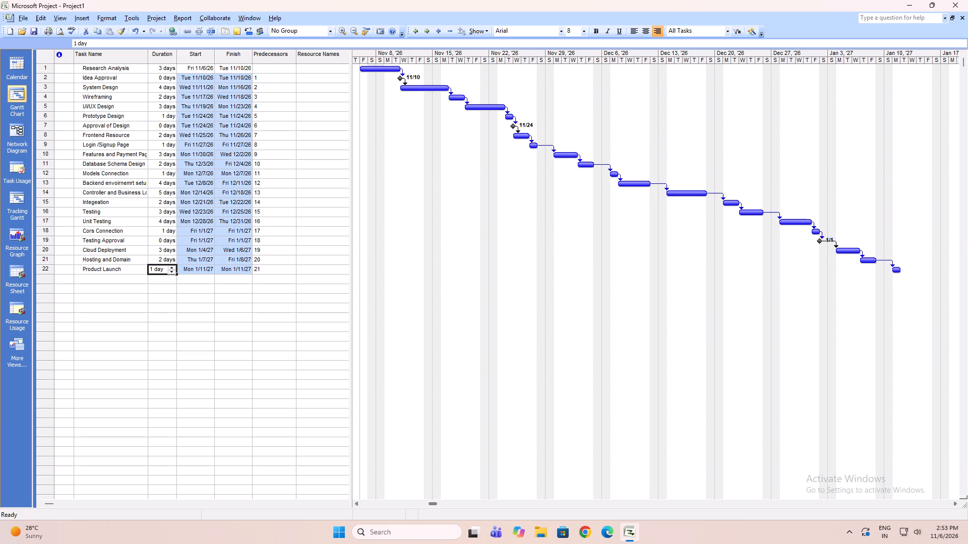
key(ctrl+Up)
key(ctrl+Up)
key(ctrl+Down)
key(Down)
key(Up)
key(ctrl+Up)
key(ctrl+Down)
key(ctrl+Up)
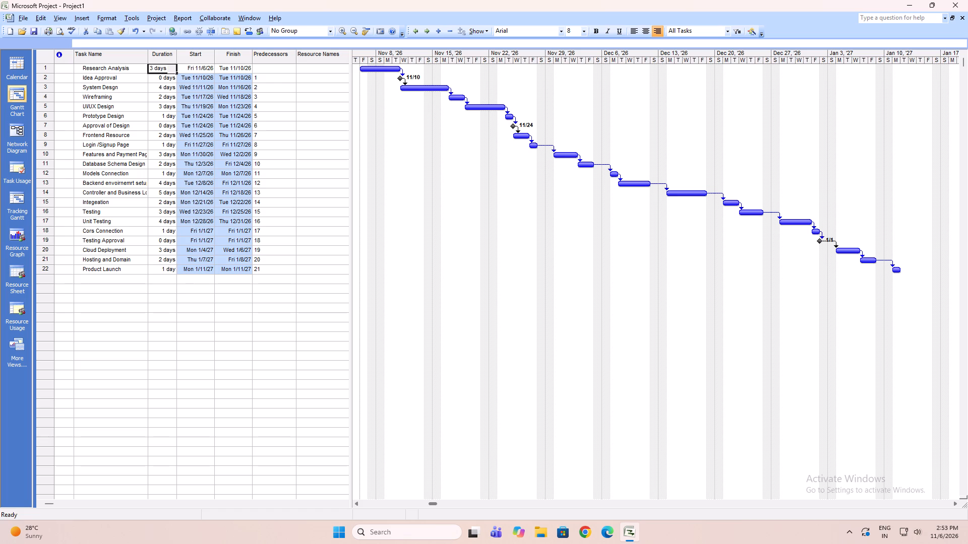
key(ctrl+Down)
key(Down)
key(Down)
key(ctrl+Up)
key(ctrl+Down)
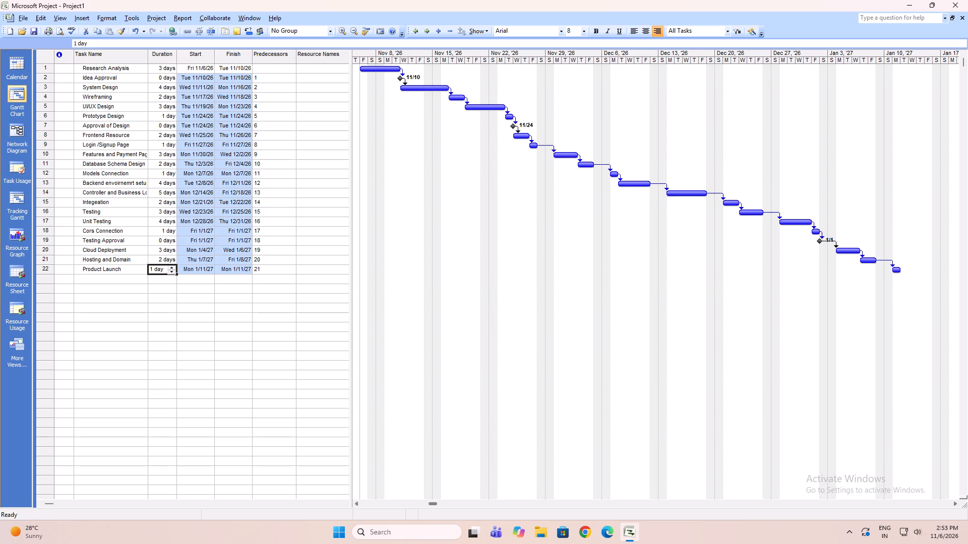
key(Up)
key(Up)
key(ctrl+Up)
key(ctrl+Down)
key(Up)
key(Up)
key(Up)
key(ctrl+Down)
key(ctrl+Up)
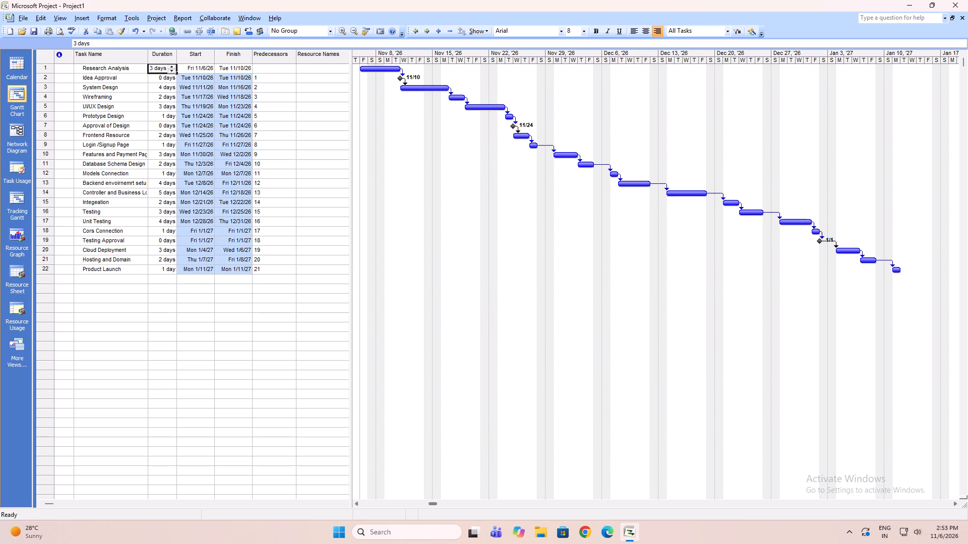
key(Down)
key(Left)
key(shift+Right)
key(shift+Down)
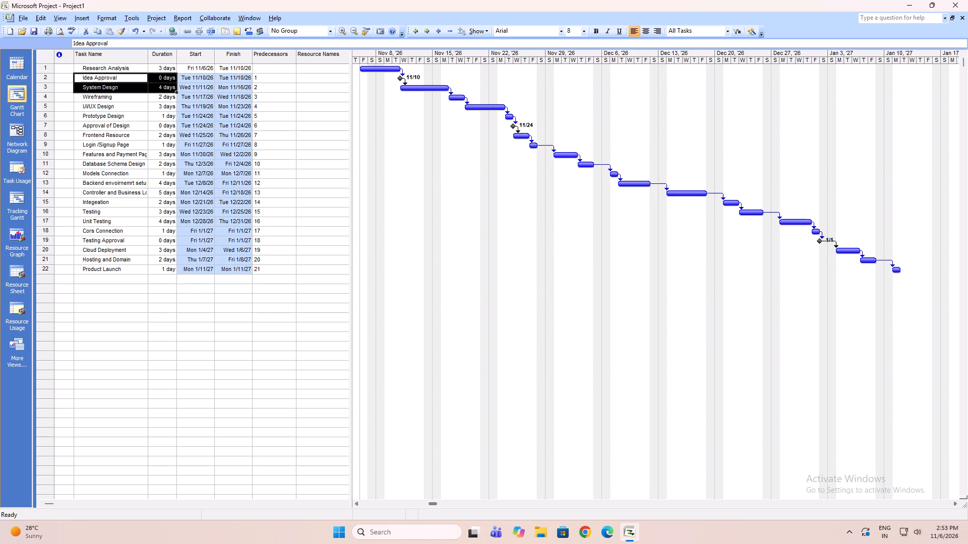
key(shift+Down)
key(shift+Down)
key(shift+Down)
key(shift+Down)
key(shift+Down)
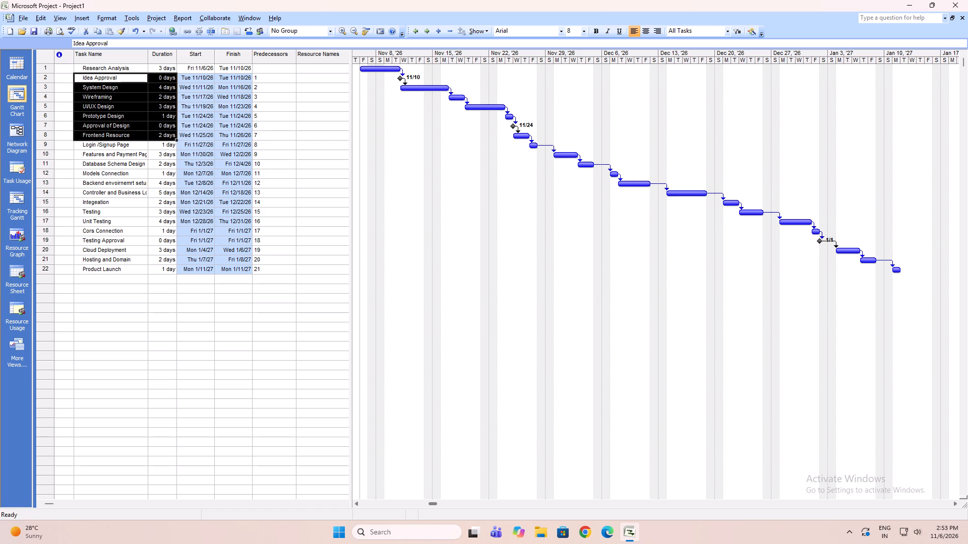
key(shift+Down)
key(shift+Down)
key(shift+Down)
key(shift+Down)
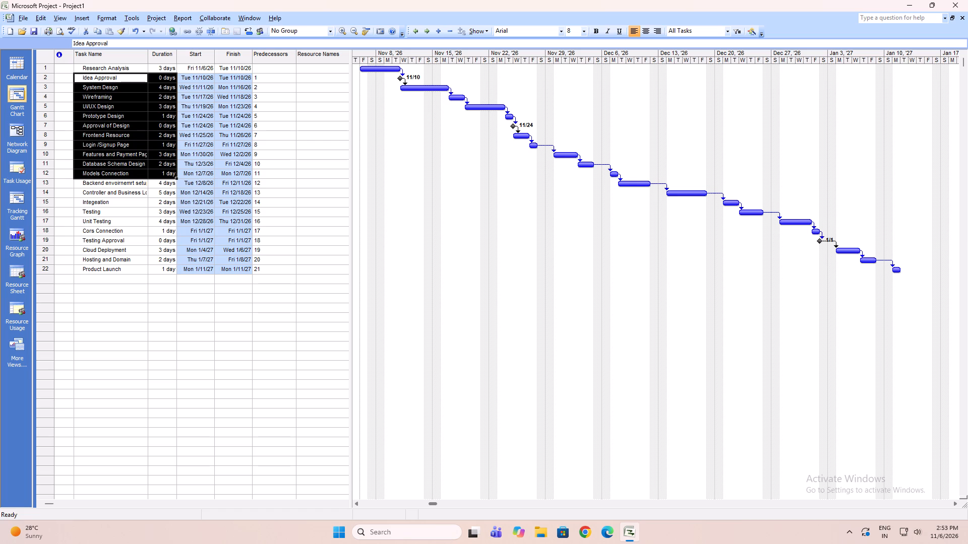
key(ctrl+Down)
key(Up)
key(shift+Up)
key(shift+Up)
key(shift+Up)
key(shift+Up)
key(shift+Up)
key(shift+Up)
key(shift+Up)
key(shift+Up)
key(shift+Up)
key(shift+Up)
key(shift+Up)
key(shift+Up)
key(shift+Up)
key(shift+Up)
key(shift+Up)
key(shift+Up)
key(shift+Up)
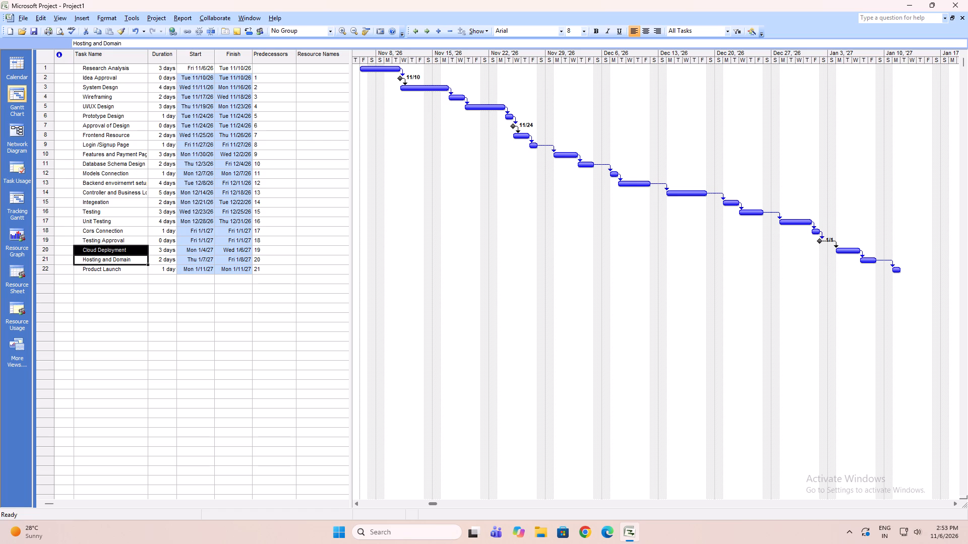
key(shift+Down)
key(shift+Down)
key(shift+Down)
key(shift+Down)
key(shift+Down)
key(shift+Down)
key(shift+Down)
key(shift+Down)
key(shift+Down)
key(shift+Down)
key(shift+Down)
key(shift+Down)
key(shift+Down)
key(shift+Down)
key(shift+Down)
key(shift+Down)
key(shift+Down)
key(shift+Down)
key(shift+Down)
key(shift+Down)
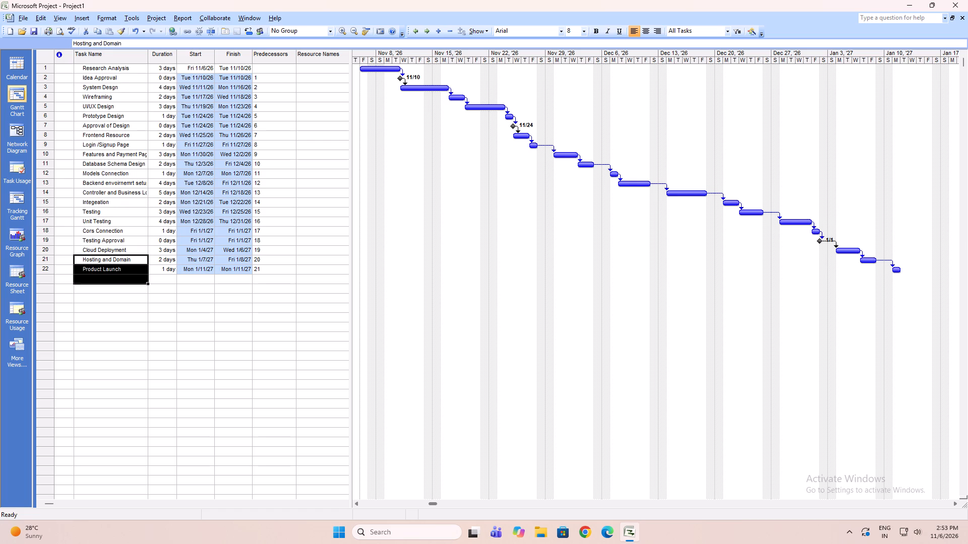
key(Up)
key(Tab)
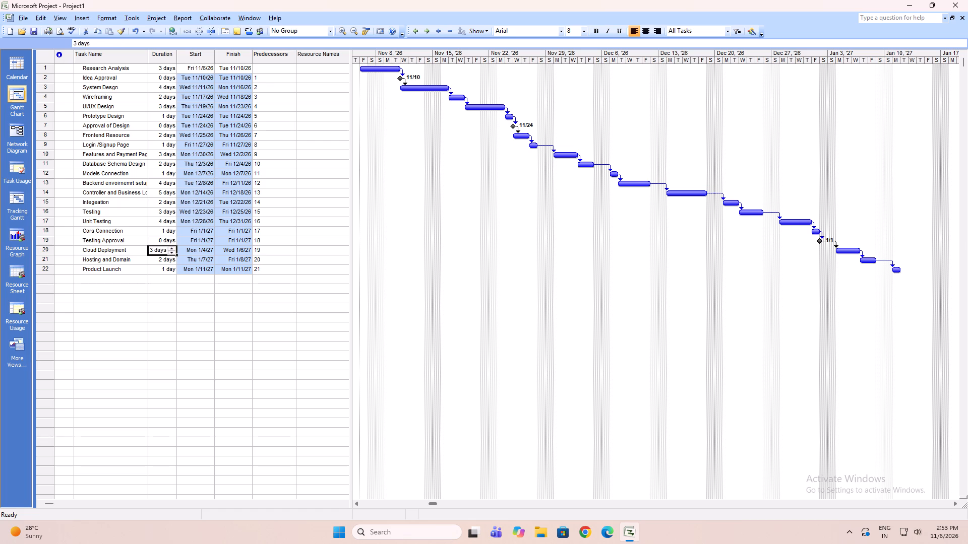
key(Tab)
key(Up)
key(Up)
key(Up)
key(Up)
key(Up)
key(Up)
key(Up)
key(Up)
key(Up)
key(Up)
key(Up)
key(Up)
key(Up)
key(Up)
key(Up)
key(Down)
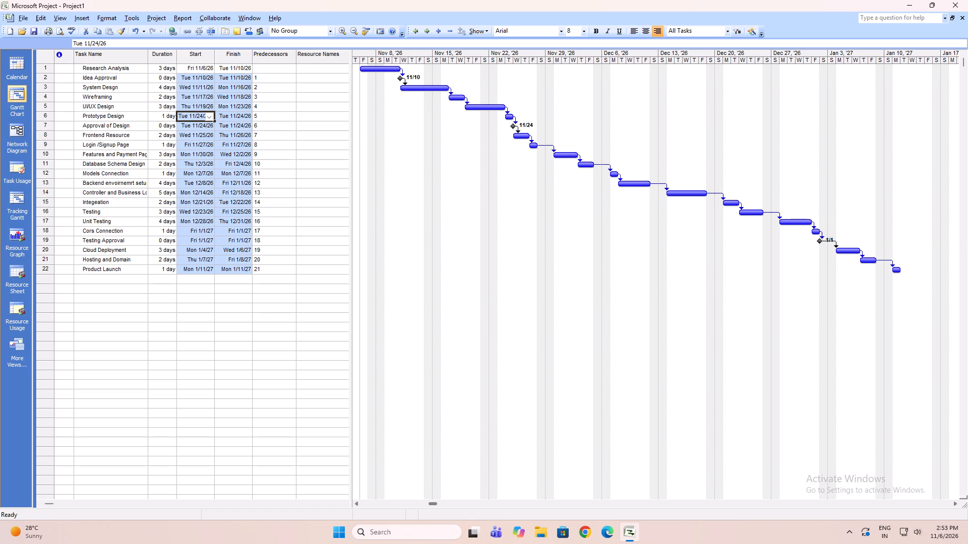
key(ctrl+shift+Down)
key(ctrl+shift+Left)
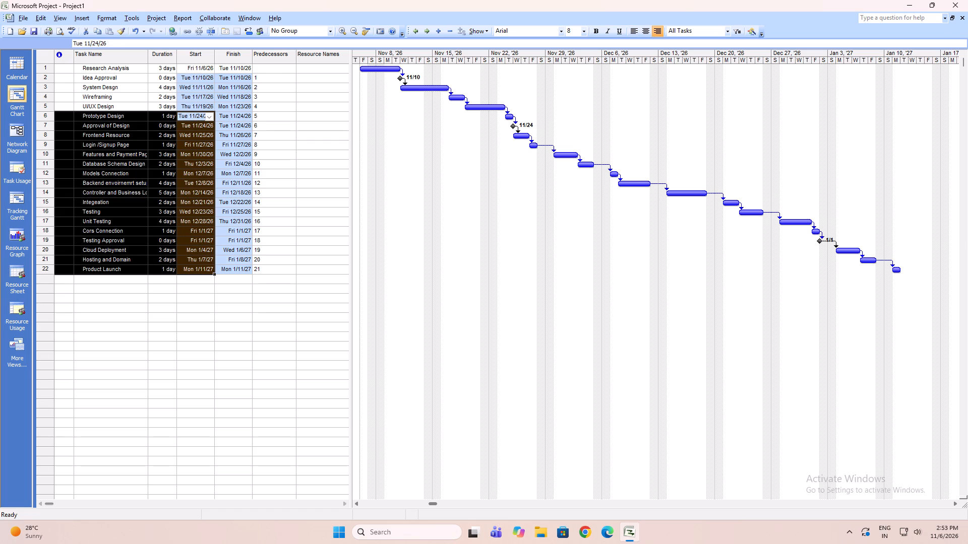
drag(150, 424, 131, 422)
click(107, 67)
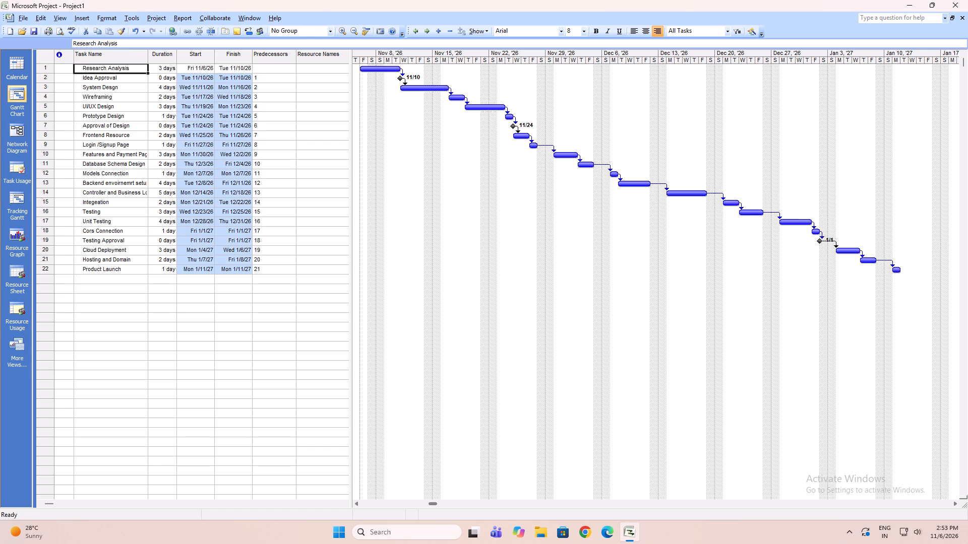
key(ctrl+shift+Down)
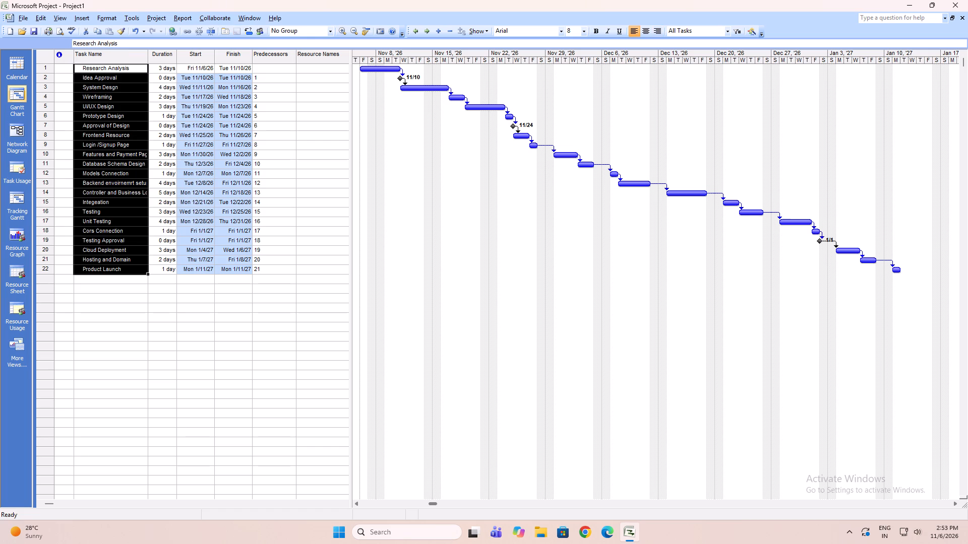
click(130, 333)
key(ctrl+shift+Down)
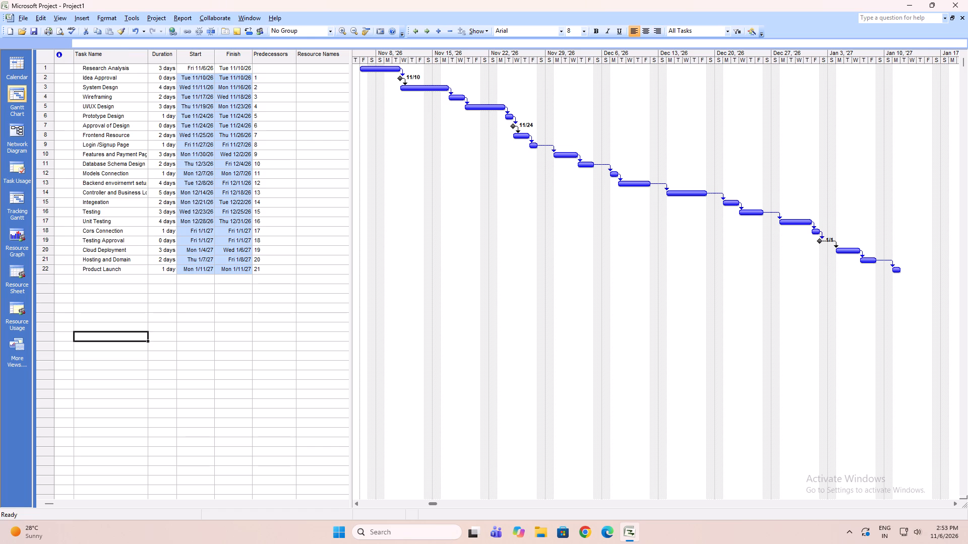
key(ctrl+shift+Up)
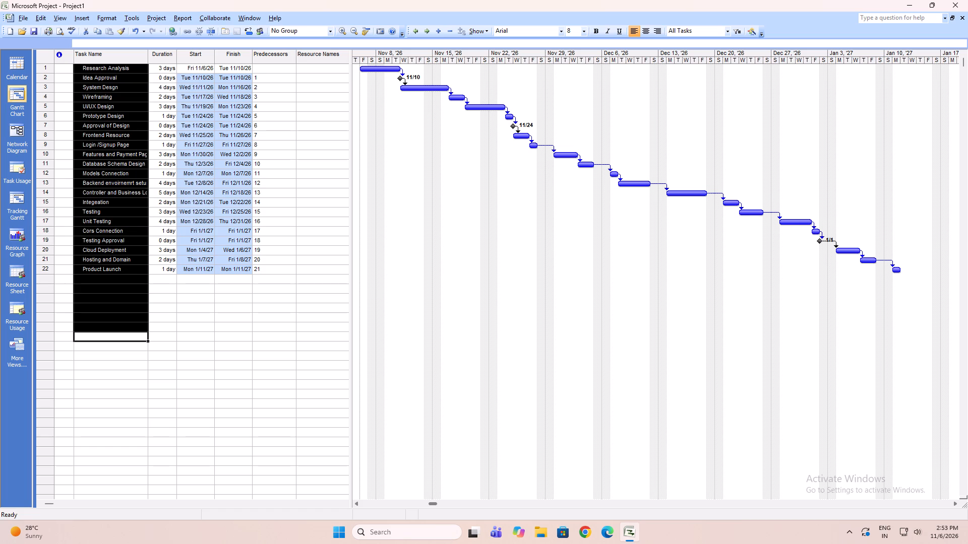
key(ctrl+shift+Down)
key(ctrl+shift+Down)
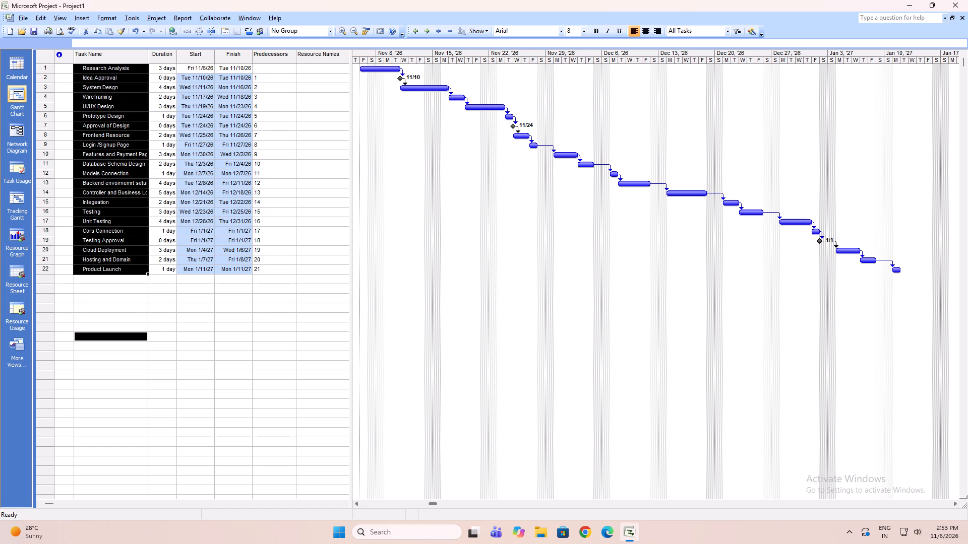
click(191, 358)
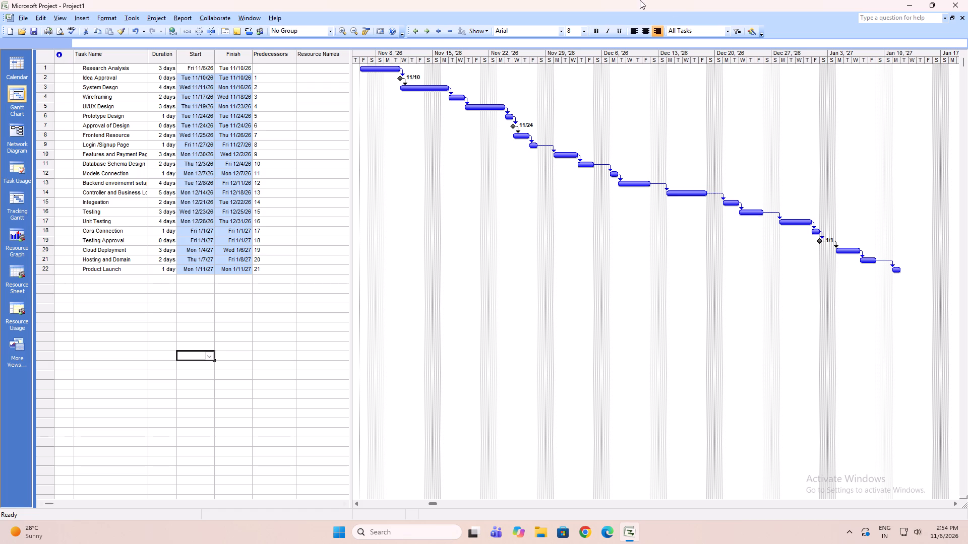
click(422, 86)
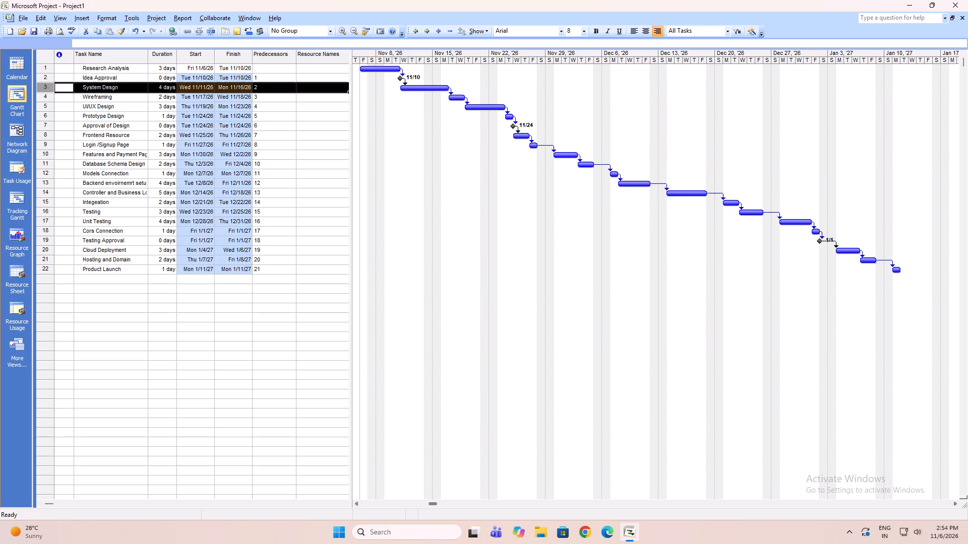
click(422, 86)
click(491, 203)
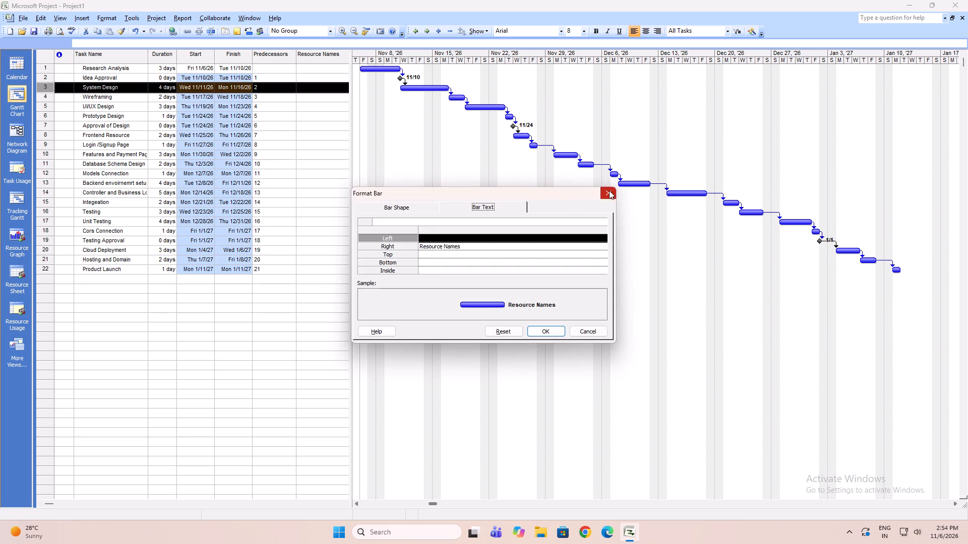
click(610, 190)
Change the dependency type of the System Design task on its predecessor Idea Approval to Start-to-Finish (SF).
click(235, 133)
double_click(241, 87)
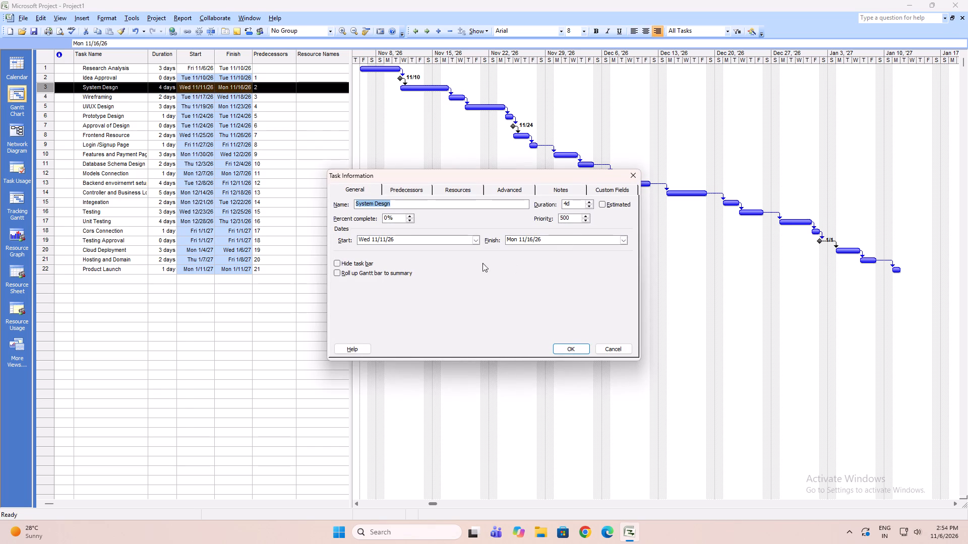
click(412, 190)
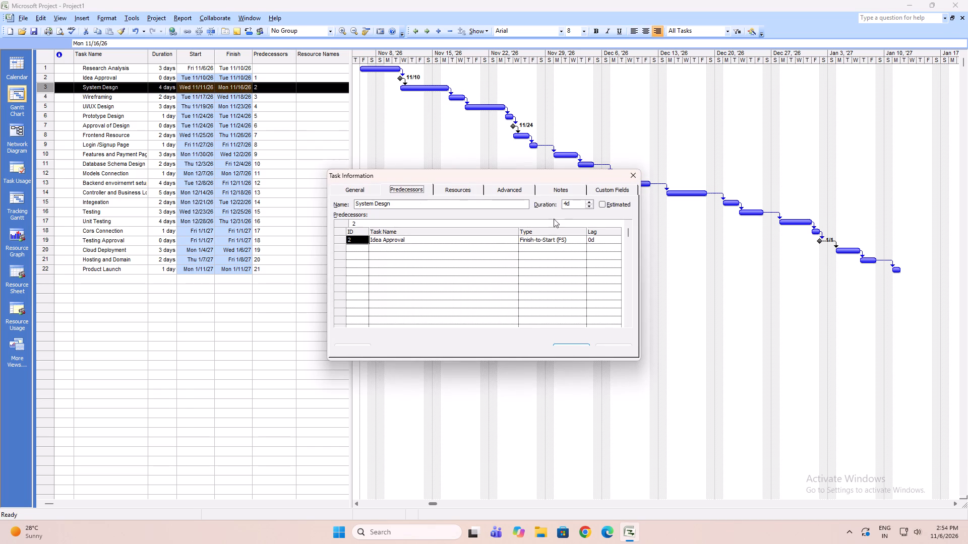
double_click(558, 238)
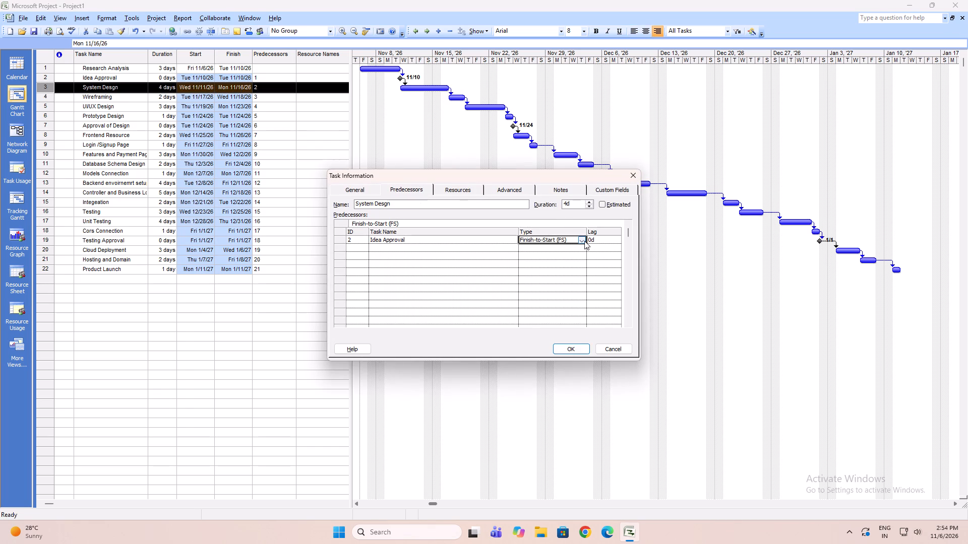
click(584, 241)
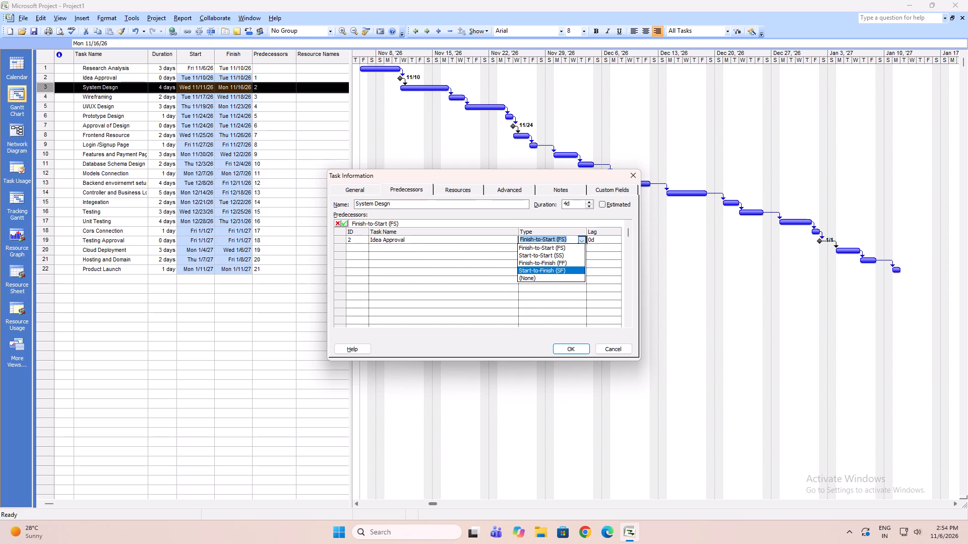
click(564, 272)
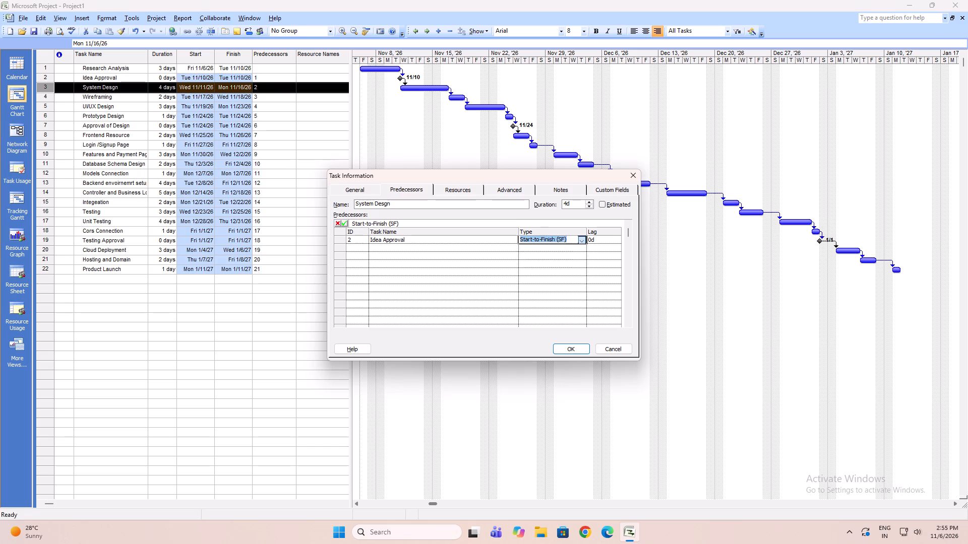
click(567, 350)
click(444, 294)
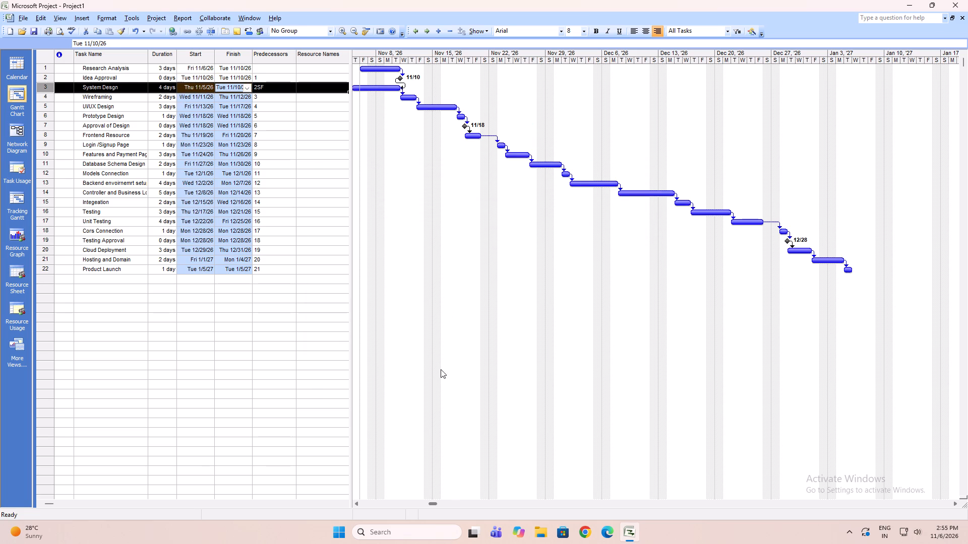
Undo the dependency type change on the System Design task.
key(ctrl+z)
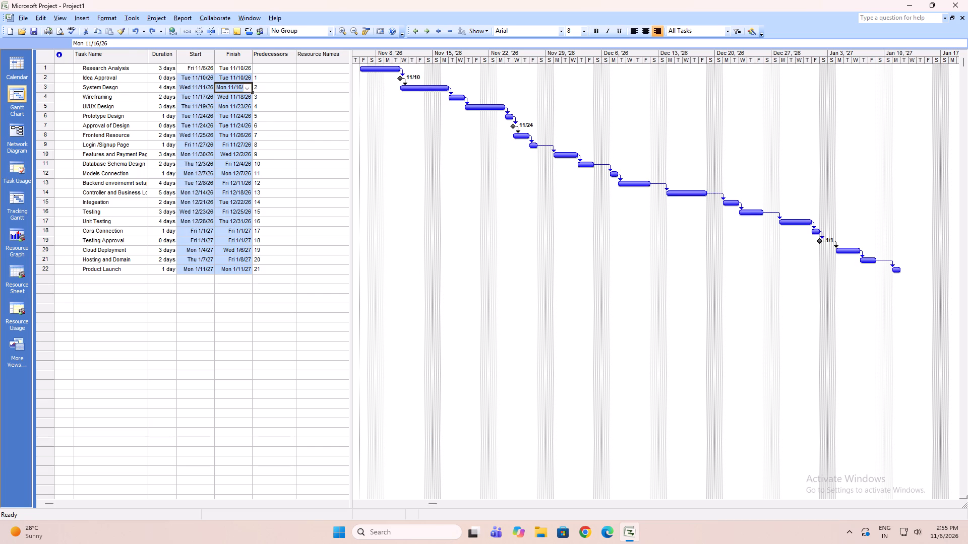
Open the working time settings of the Standard project calendar and look through its exceptions and work weeks.
click(110, 128)
click(109, 119)
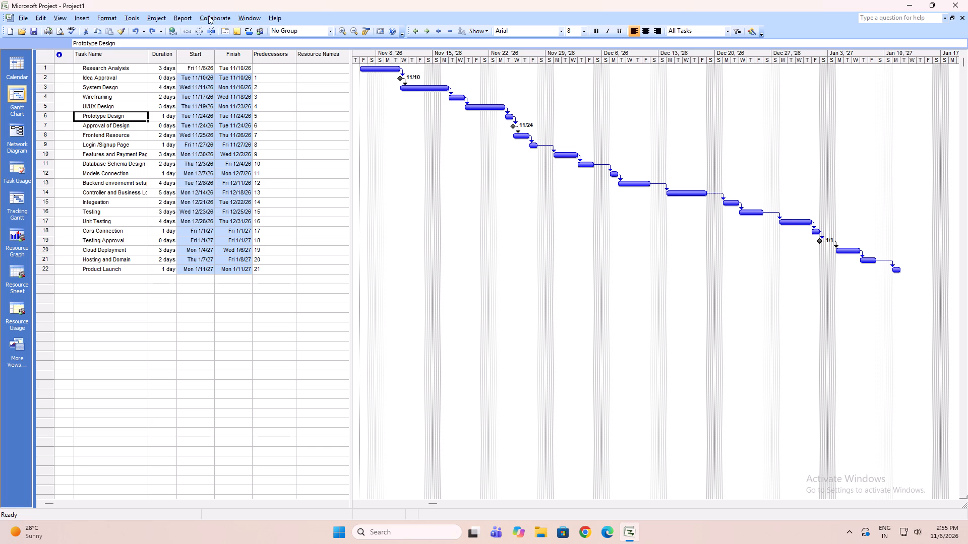
click(172, 19)
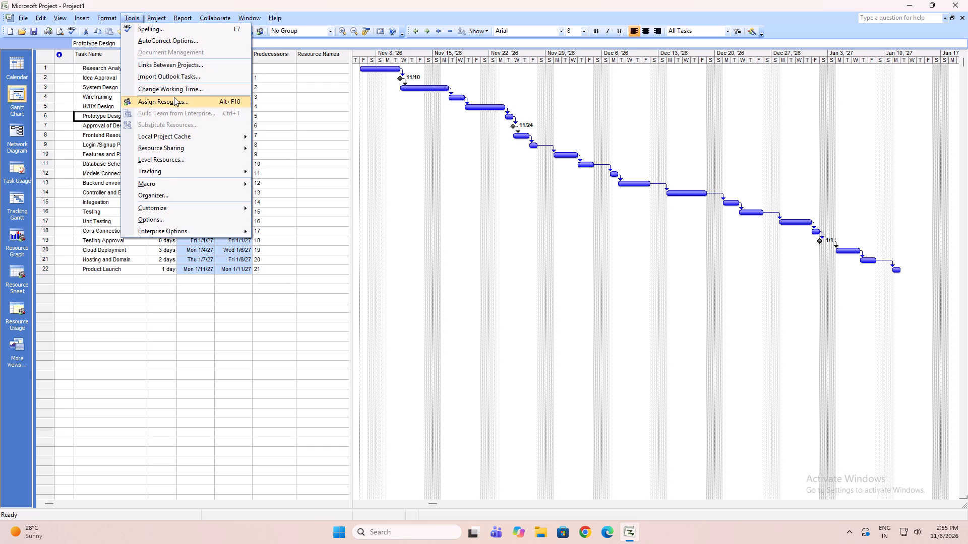
click(175, 85)
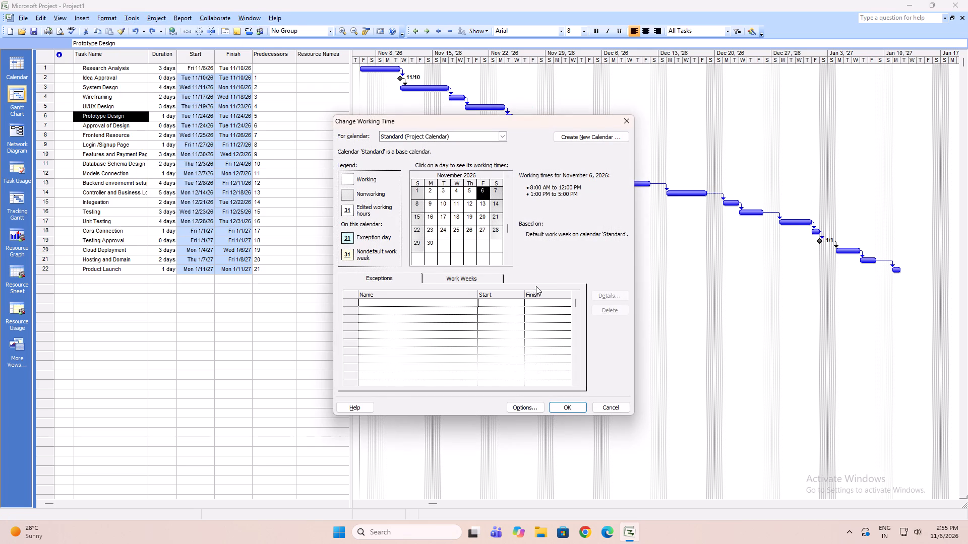
click(396, 282)
click(435, 276)
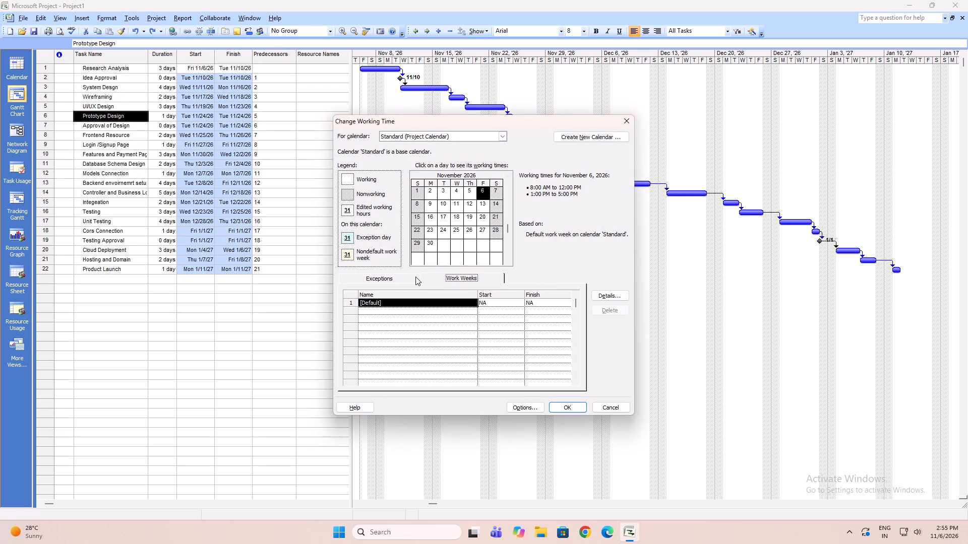
click(412, 277)
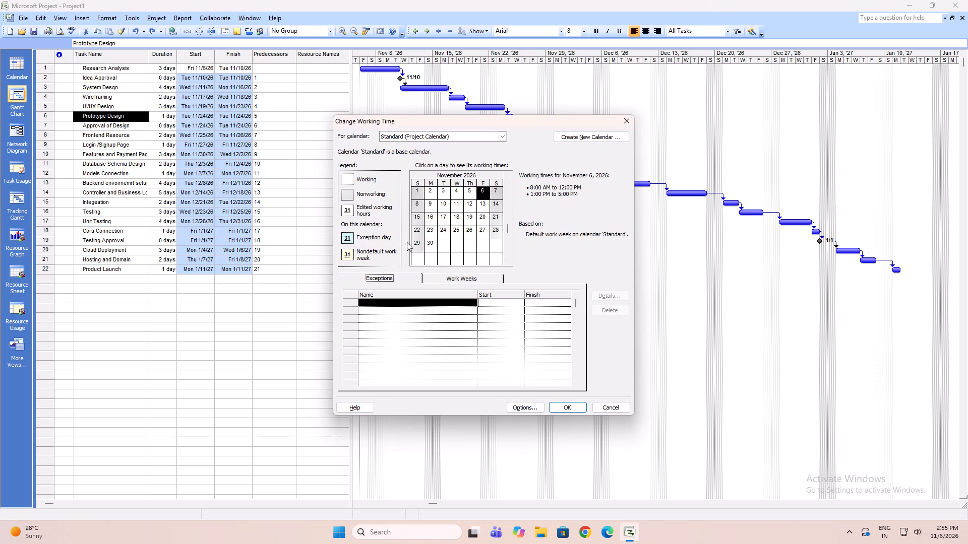
click(376, 252)
Add a nonworking exception named Holiday on 11/6/2026 to the Standard project calendar.
click(505, 300)
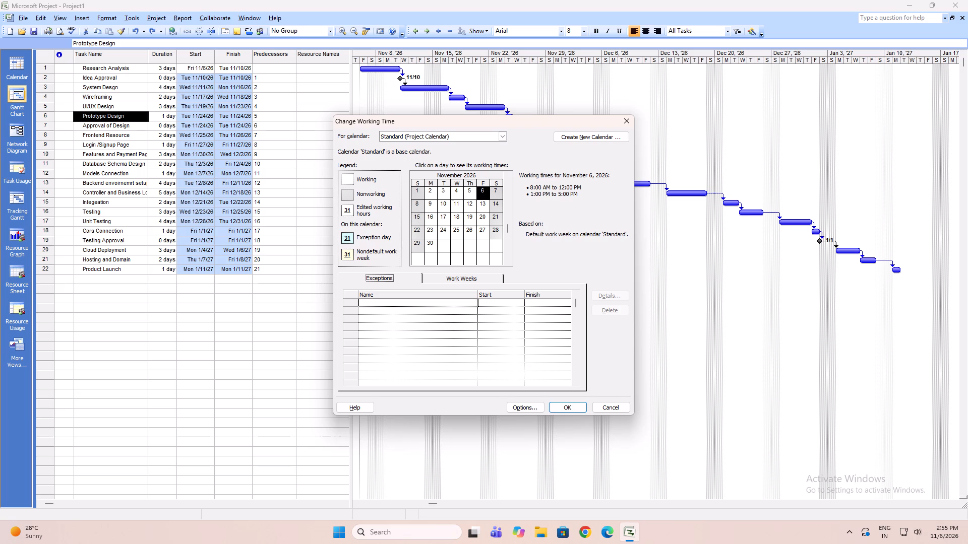
click(524, 304)
click(522, 304)
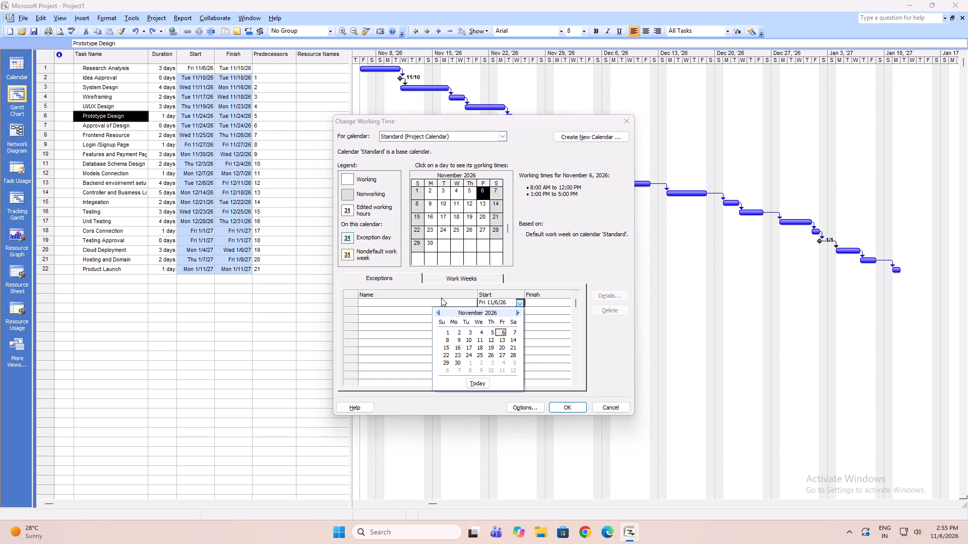
click(544, 302)
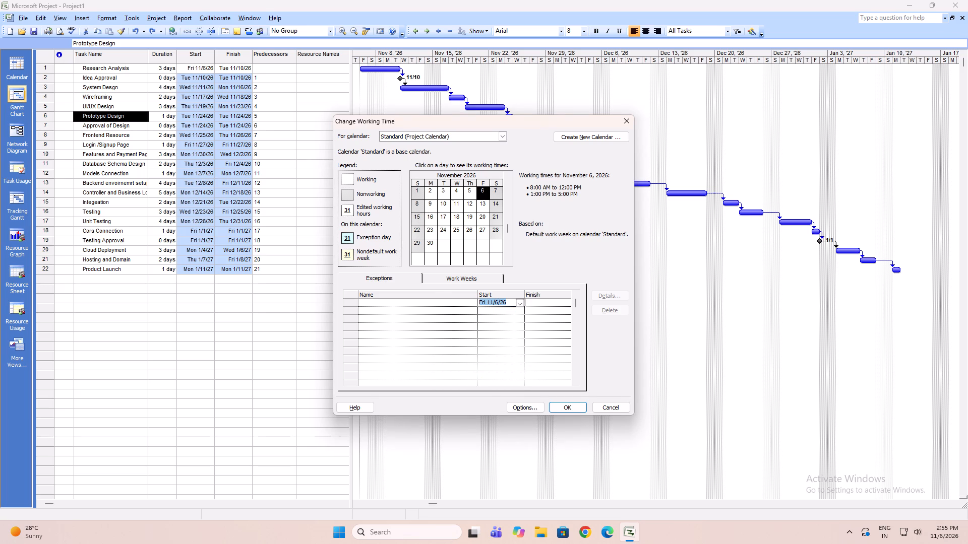
click(485, 325)
click(436, 302)
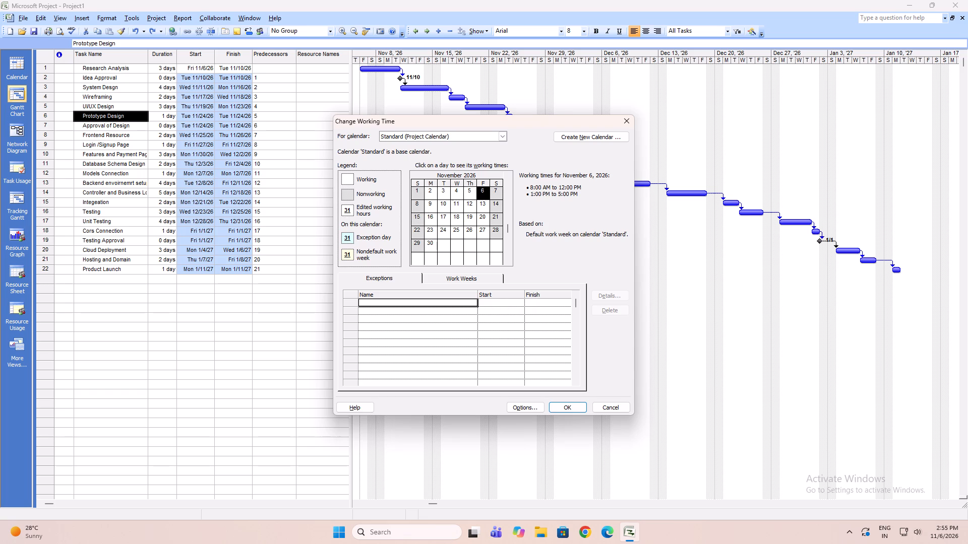
double_click(437, 302)
key(h)
key(BackSpace)
key(BackSpace)
key(BackSpace)
key(BackSpace)
key(BackSpace)
text(idya)
key(BackSpace)
key(BackSpace)
key(BackSpace)
key(BackSpace)
key(y)
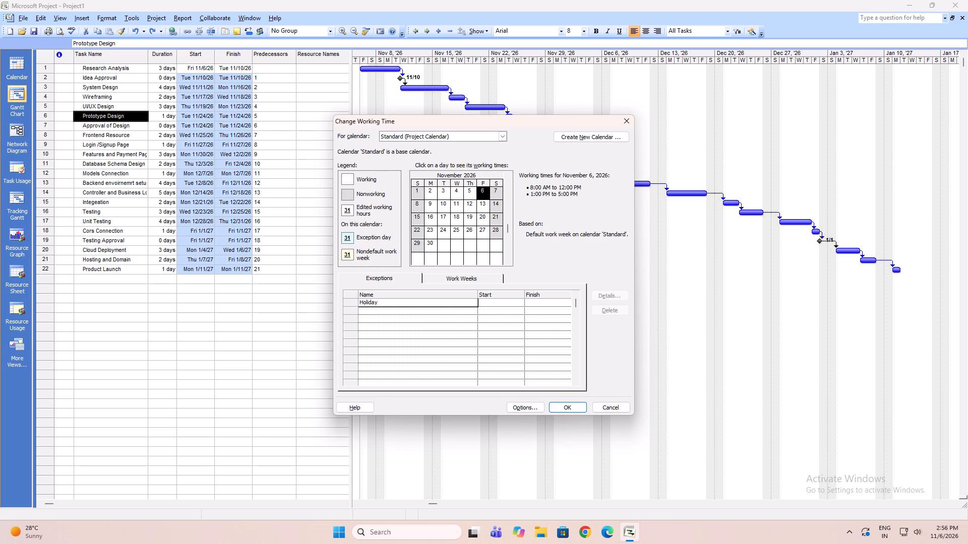
key(Right)
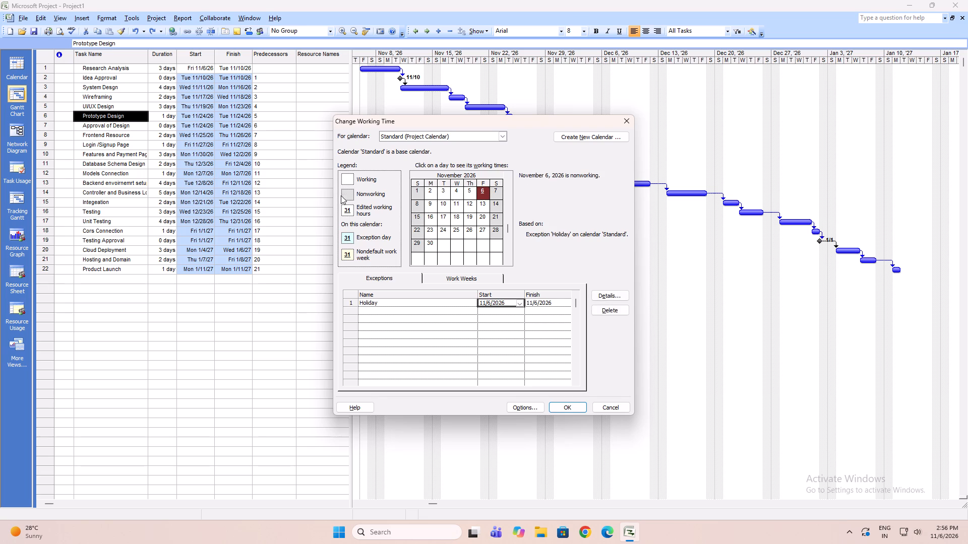
Open the details of the Holiday exception on 11/6/2026 and review its working times and recurrence settings.
click(472, 212)
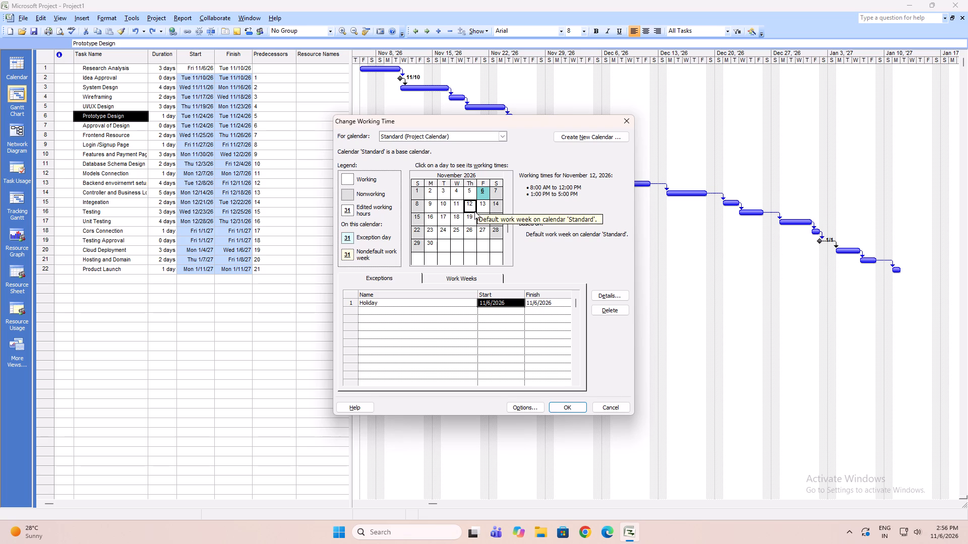
click(480, 210)
double_click(480, 194)
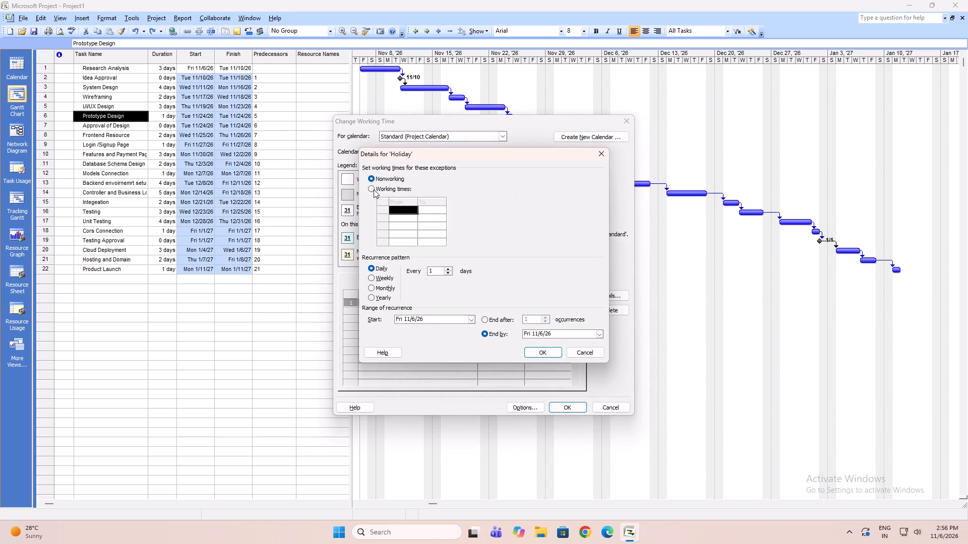
click(393, 206)
double_click(404, 214)
click(609, 150)
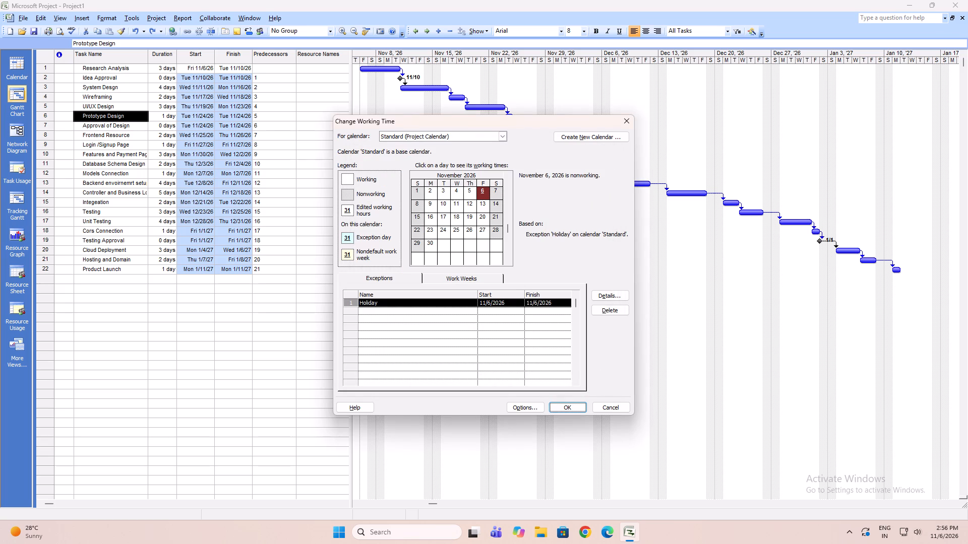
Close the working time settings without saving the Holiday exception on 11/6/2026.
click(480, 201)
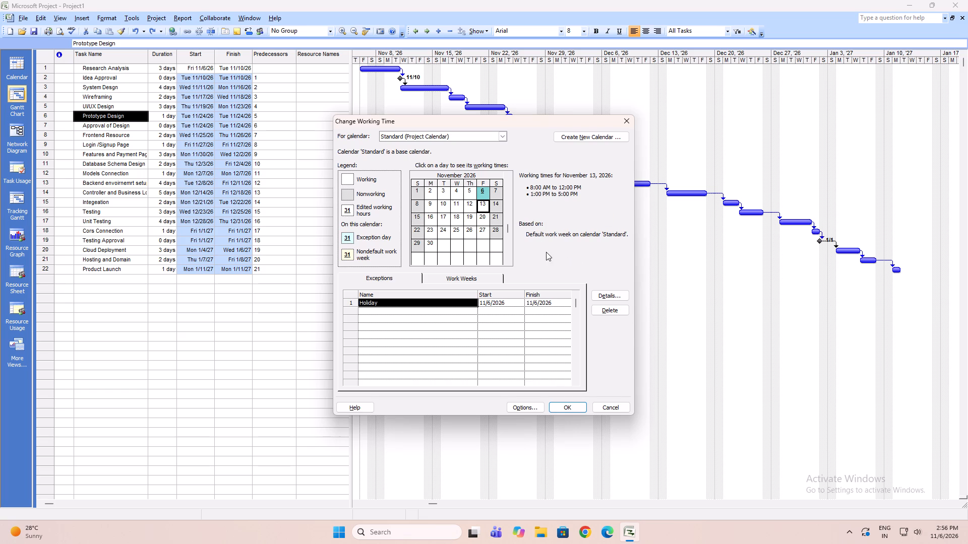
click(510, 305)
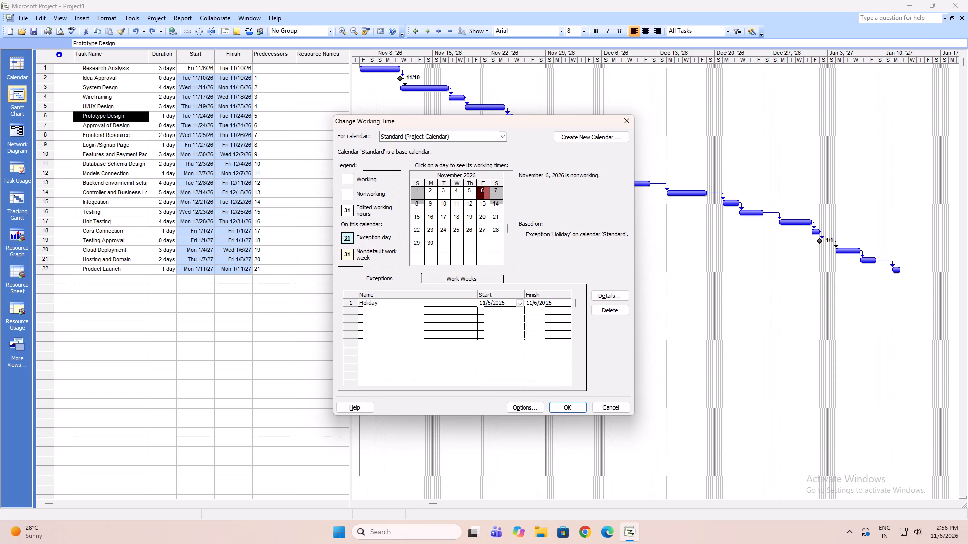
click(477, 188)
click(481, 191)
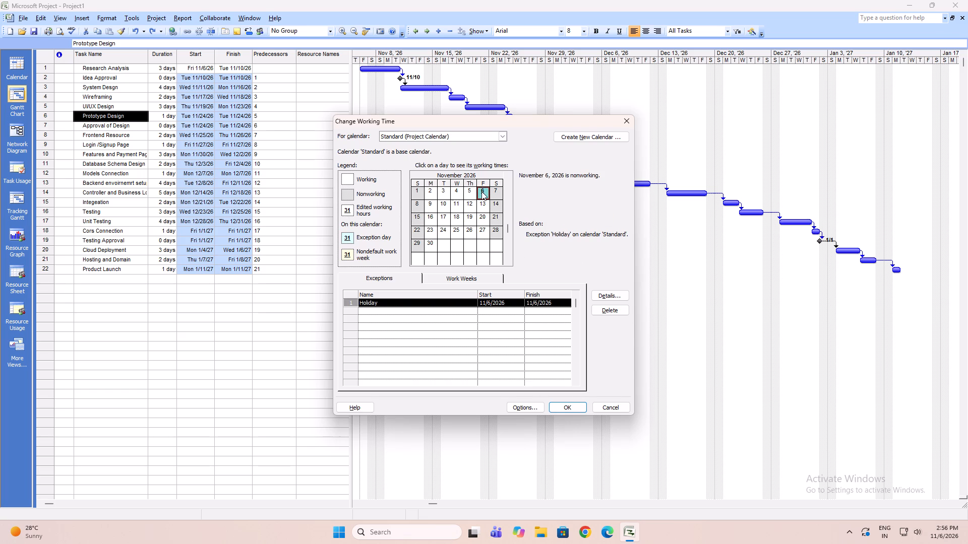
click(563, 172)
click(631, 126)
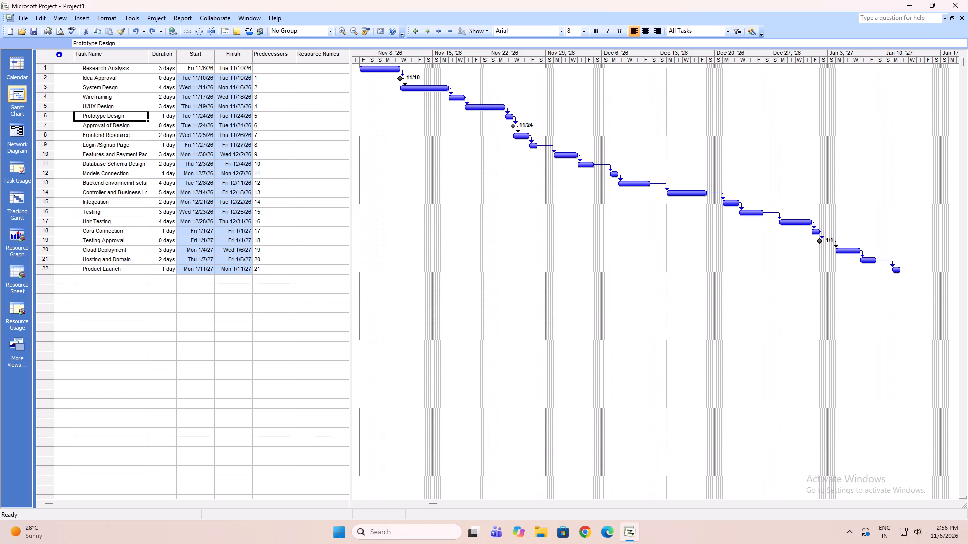
Add a nonworking exception named Holiday on 11/20/2026 to the Standard project calendar and save it.
click(145, 14)
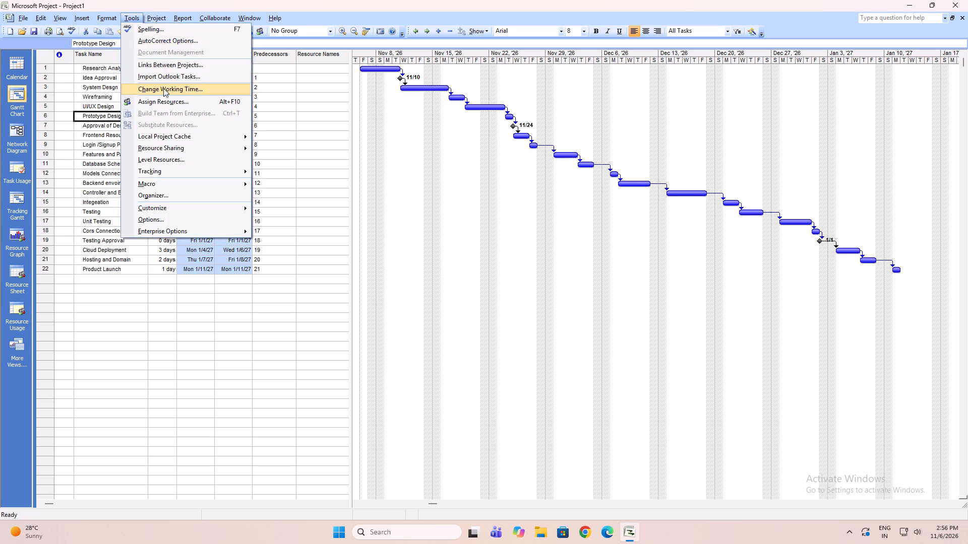
click(166, 91)
click(478, 210)
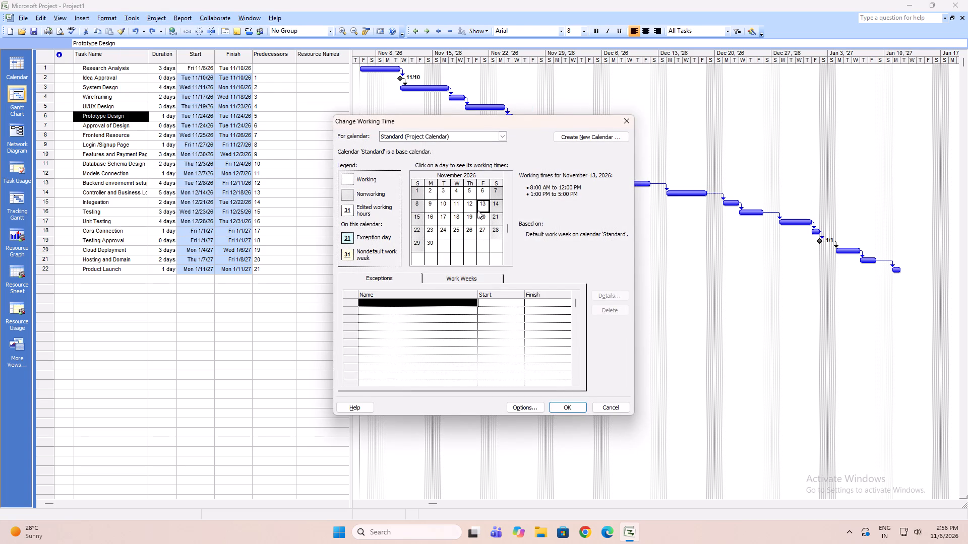
click(472, 209)
click(452, 207)
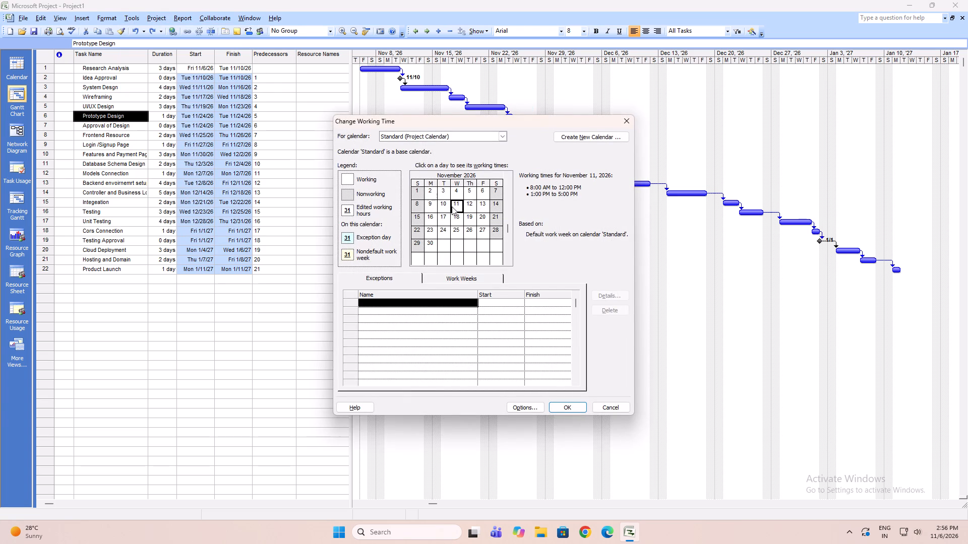
click(441, 208)
click(440, 220)
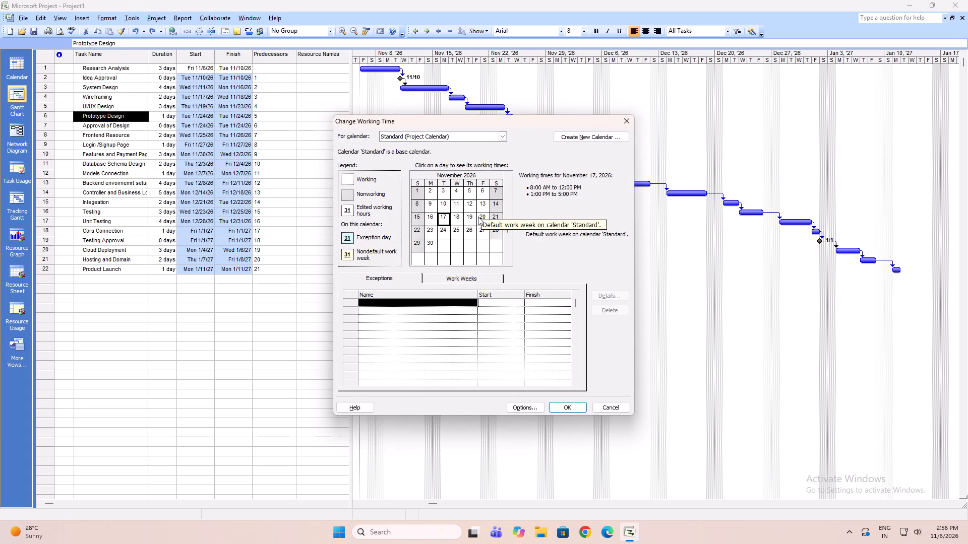
click(478, 217)
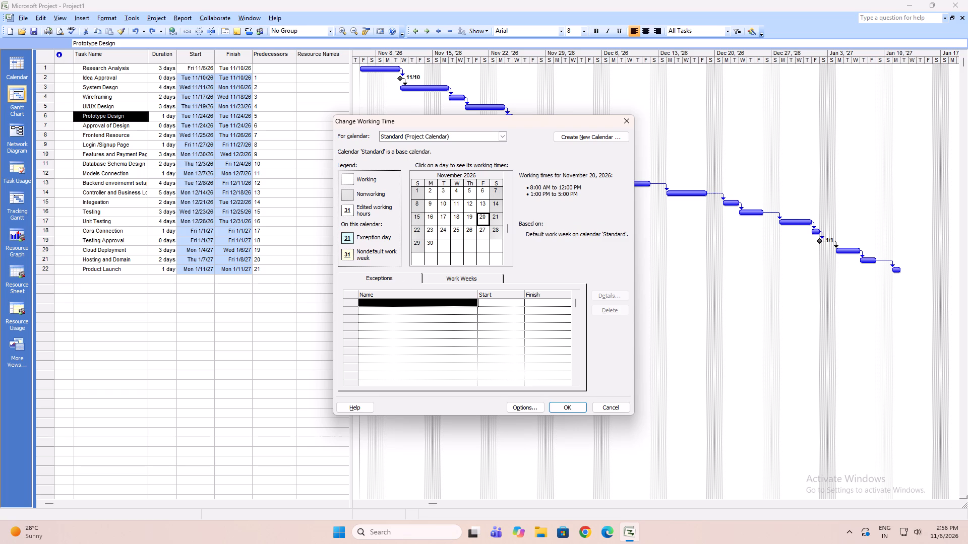
click(407, 306)
click(407, 306)
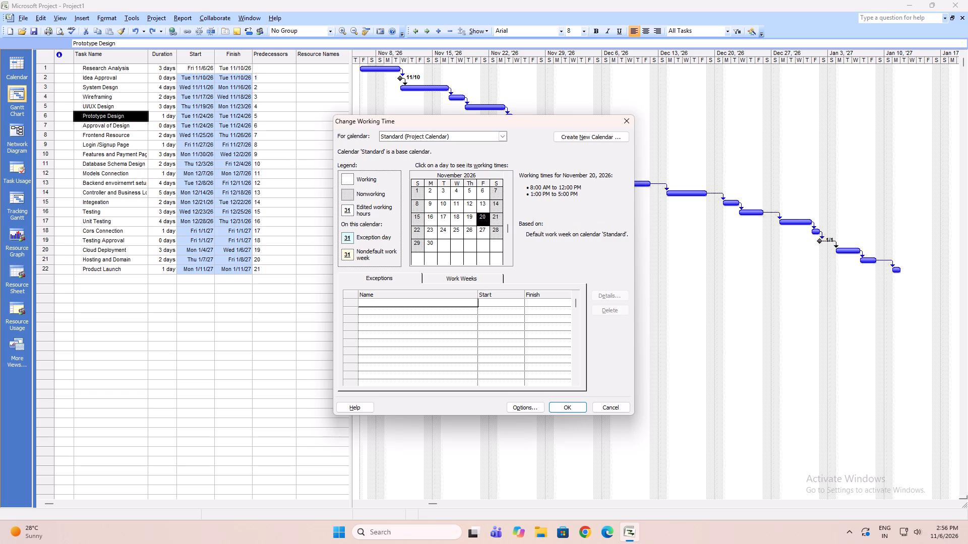
text(old)
key(BackSpace)
text(iday)
key(Right)
click(487, 300)
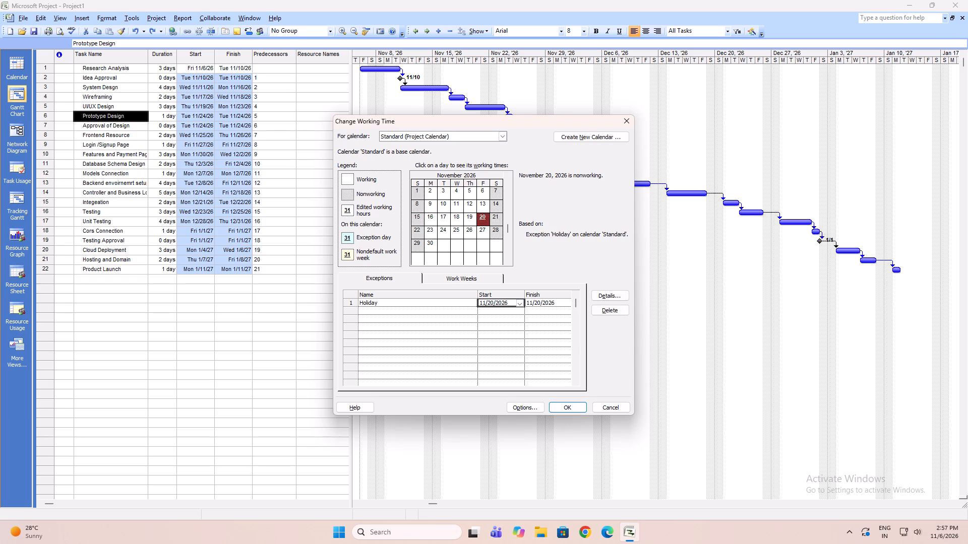
click(557, 410)
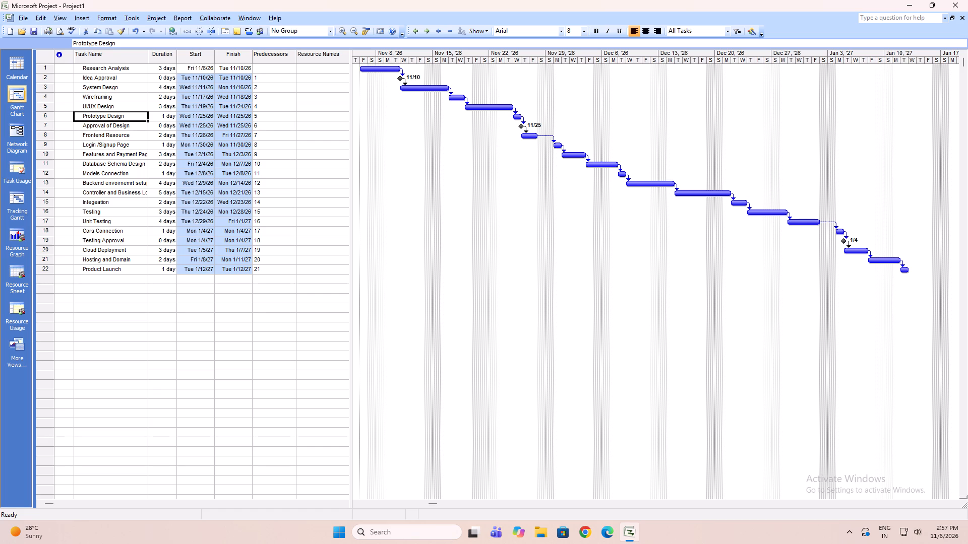
Reopen the Standard calendar's working time settings and examine its November 2026 days and the project's calendar options.
click(145, 21)
click(131, 18)
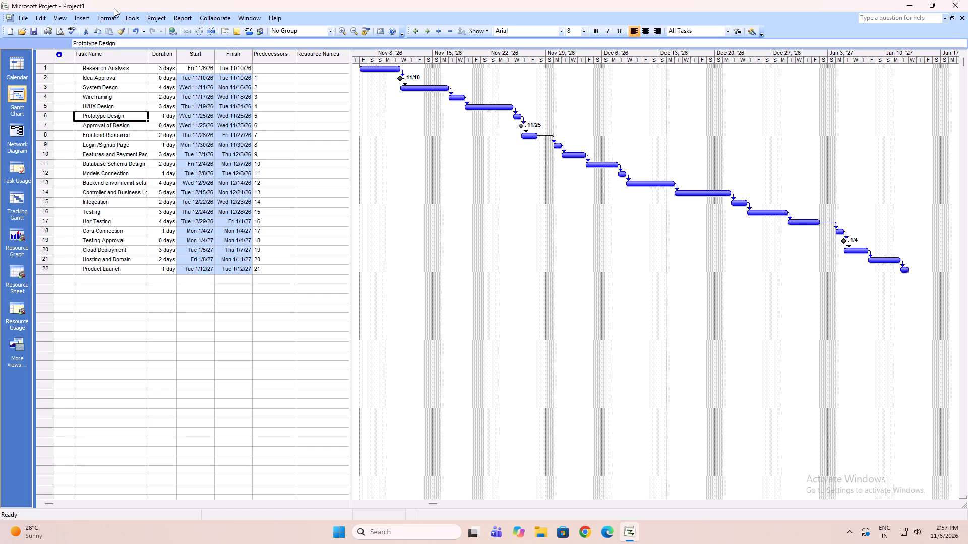
click(118, 12)
click(136, 18)
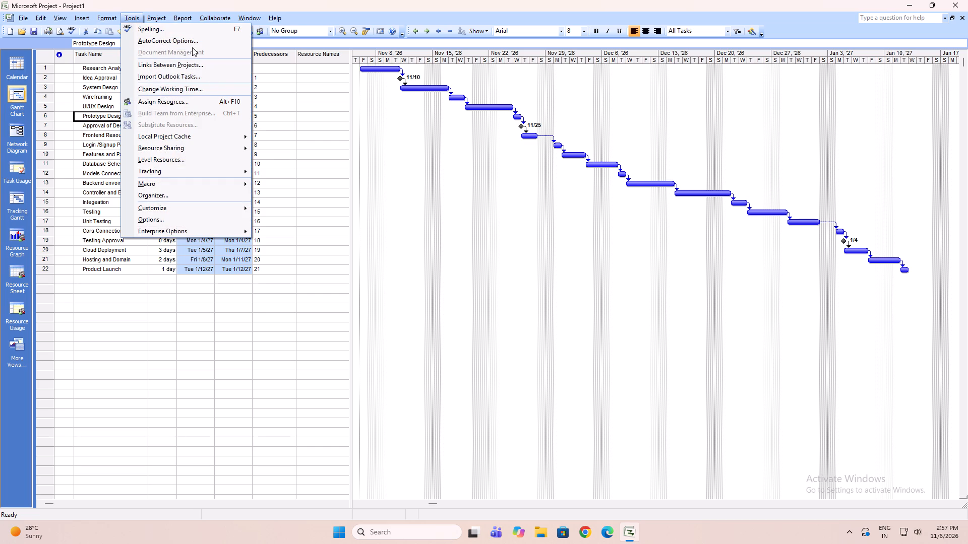
click(198, 90)
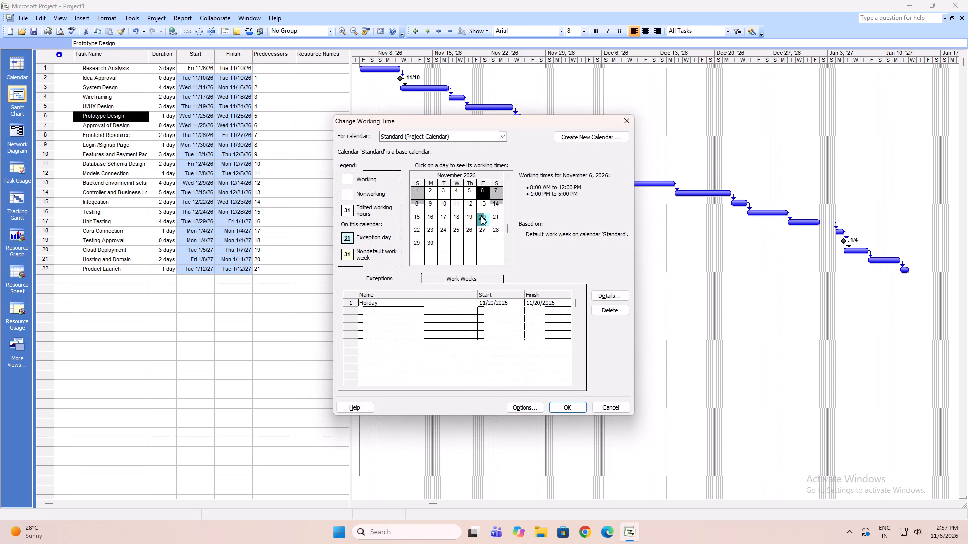
click(481, 216)
click(476, 211)
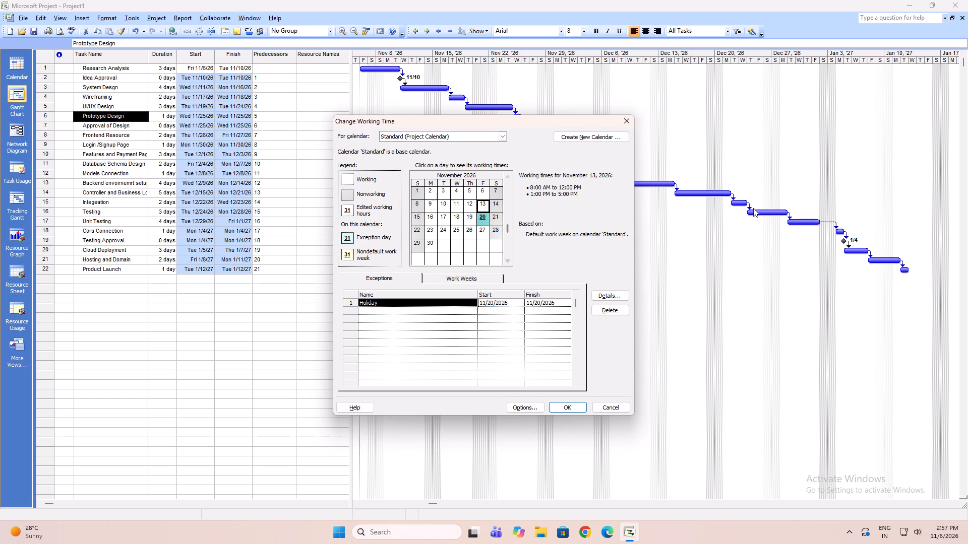
click(389, 267)
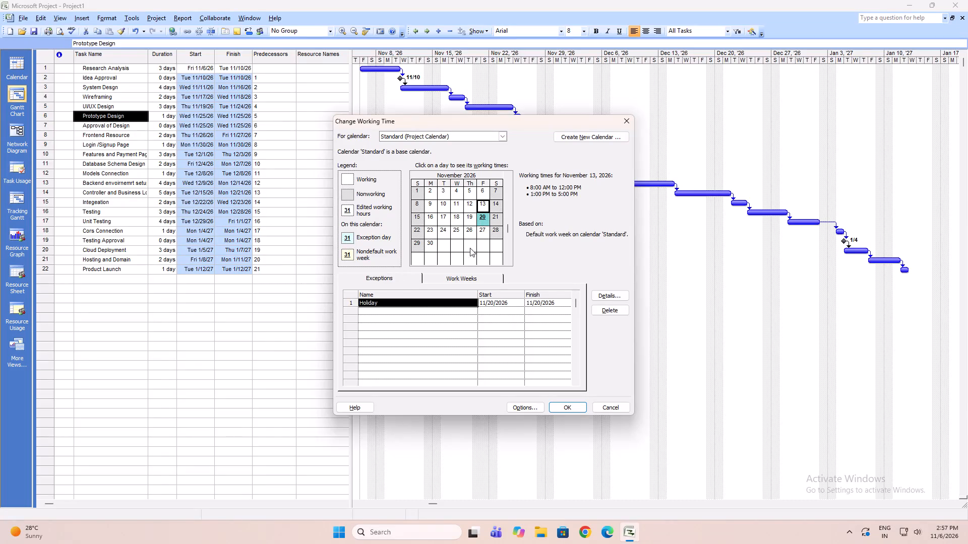
click(453, 204)
double_click(454, 206)
click(416, 312)
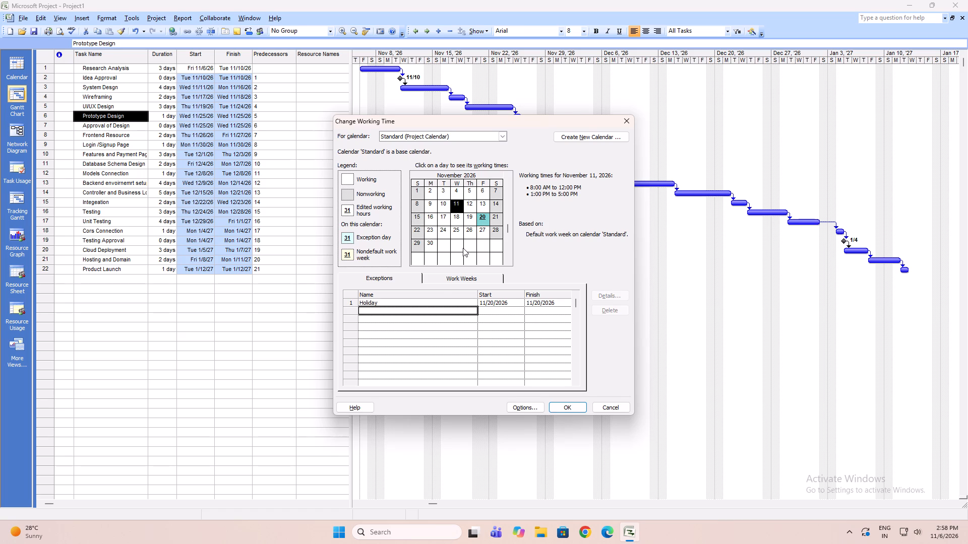
click(529, 406)
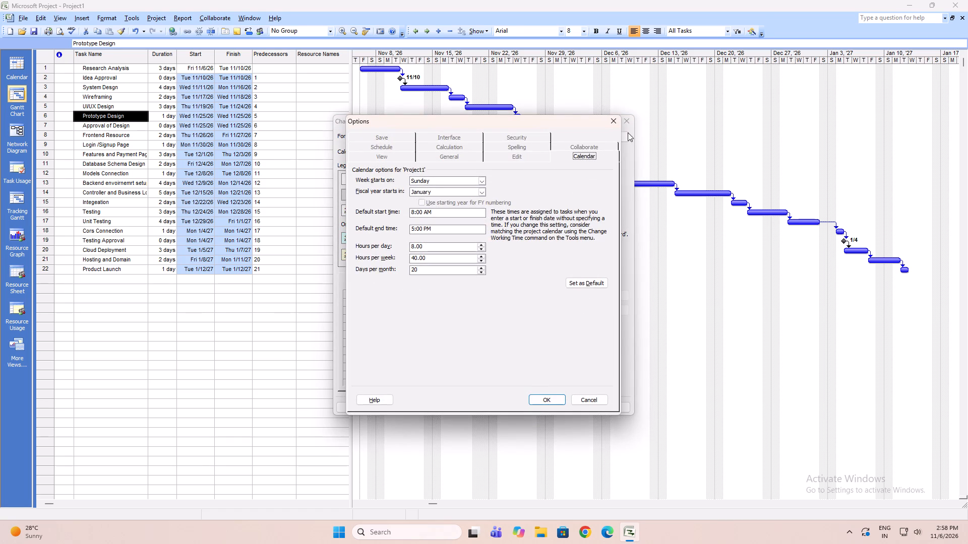
click(620, 118)
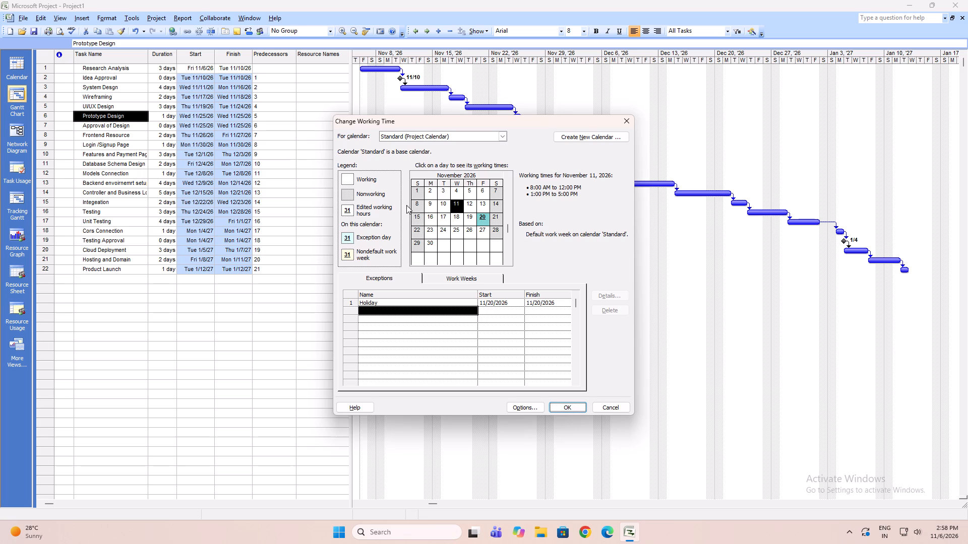
Add a second nonworking exception, left unnamed, starting on 11/11/2026 in the Standard project calendar.
click(512, 309)
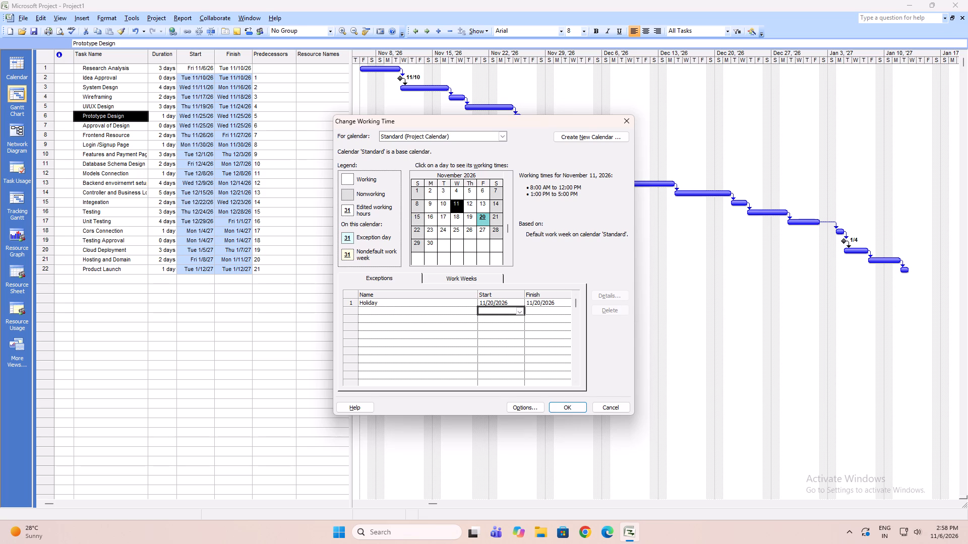
click(548, 312)
click(516, 309)
click(518, 310)
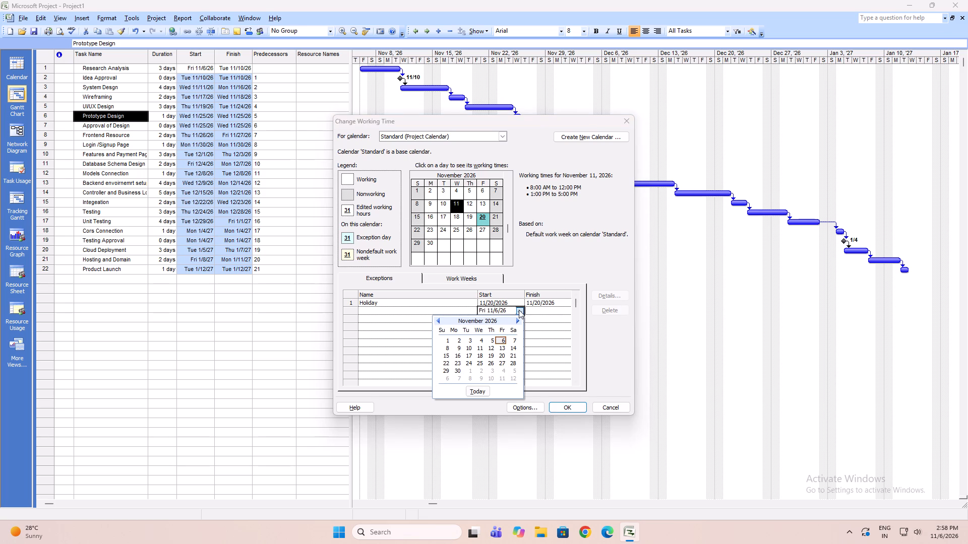
click(478, 348)
click(444, 308)
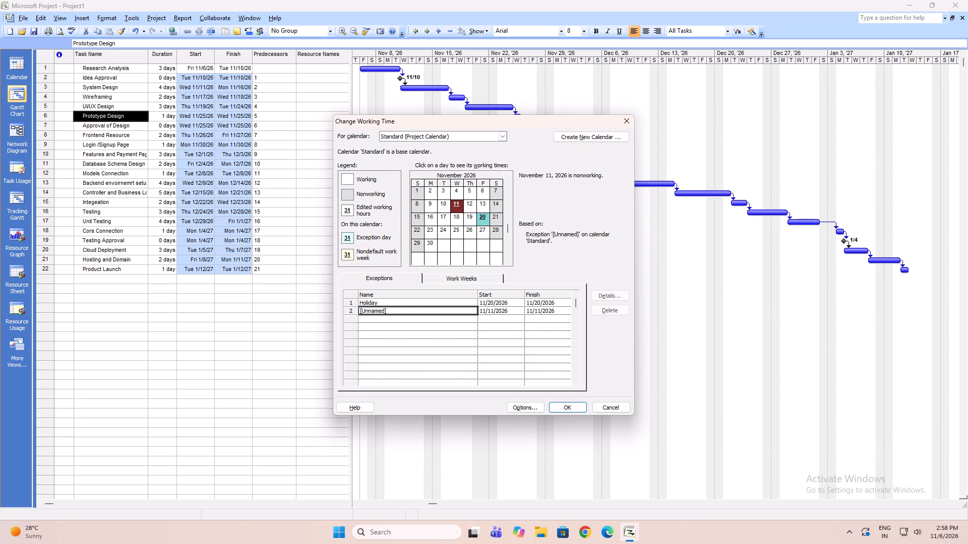
click(499, 314)
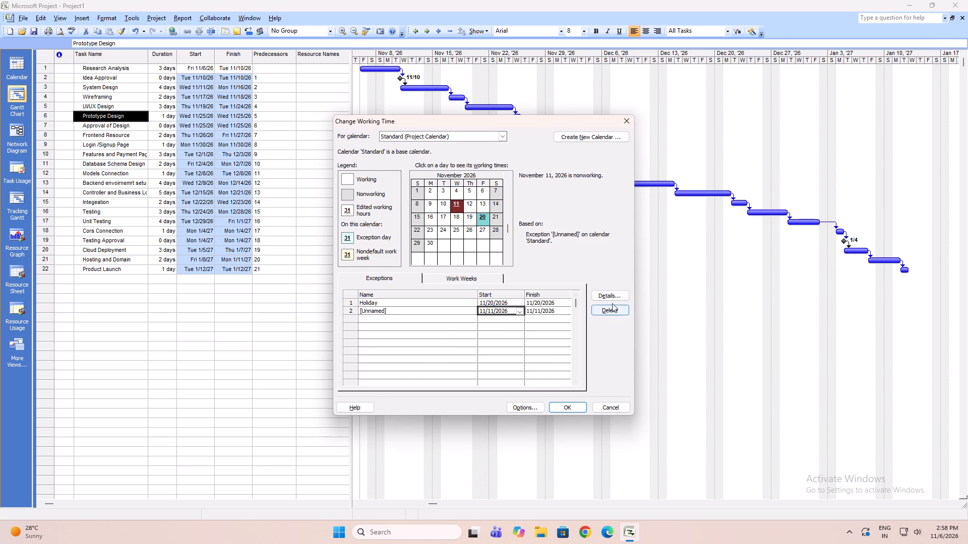
Make the unnamed 11/11/2026 exception recur every 1 week on Wednesday and save the Standard calendar.
click(617, 292)
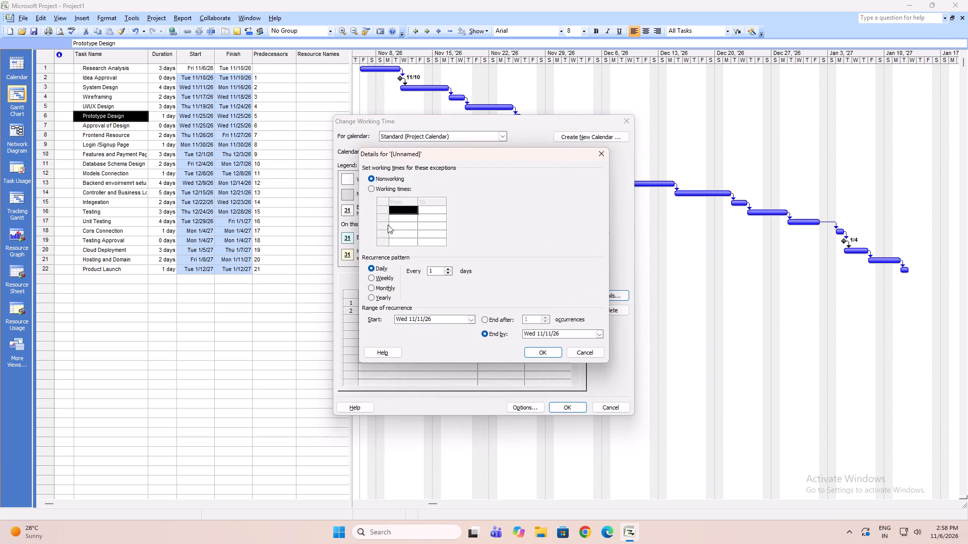
click(373, 280)
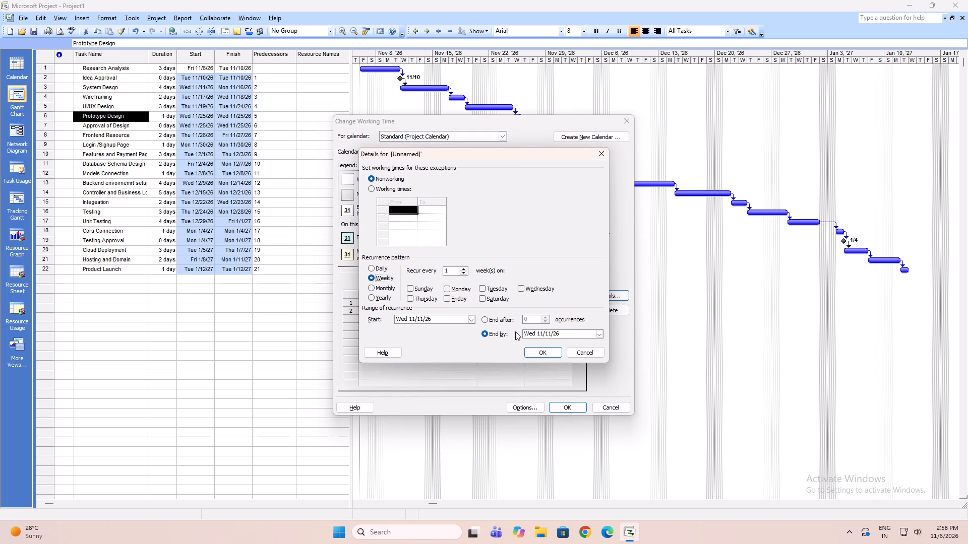
click(549, 353)
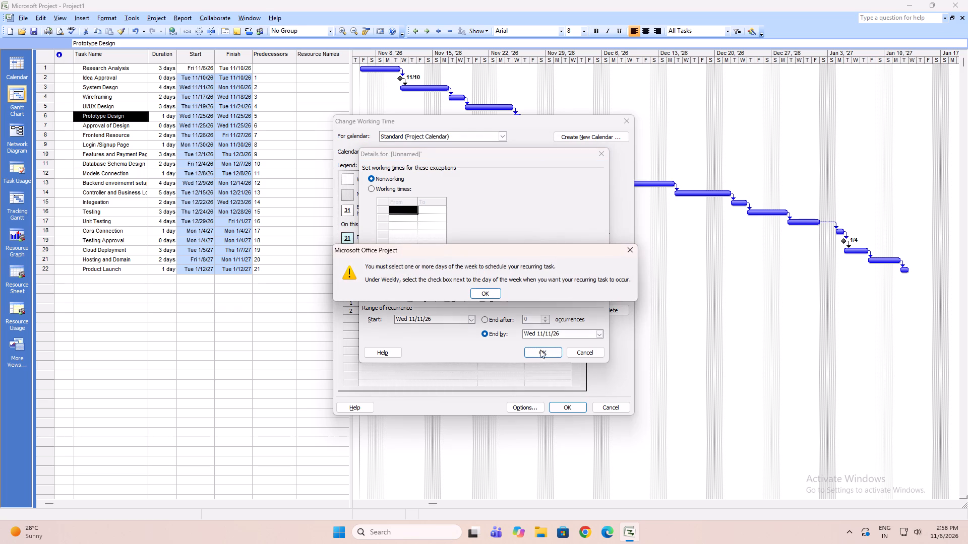
click(486, 290)
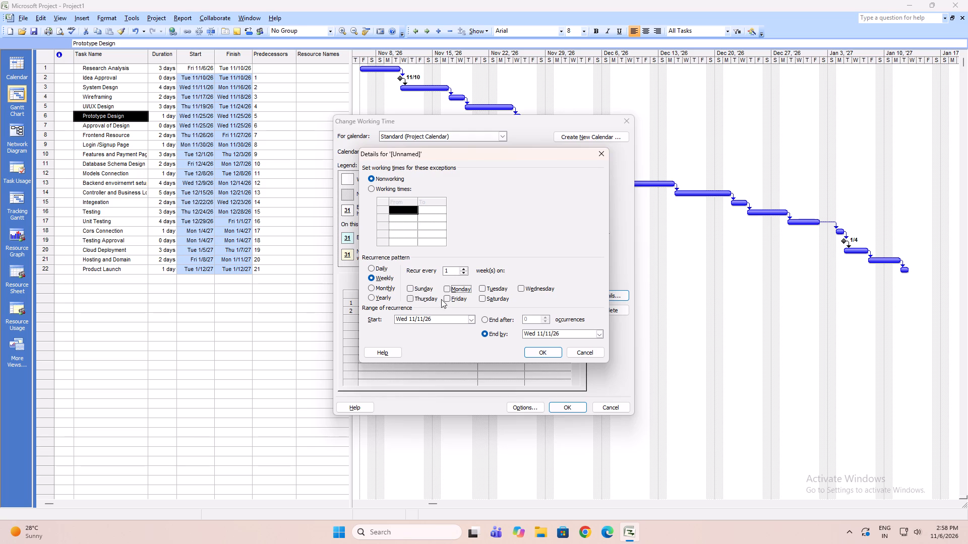
click(522, 288)
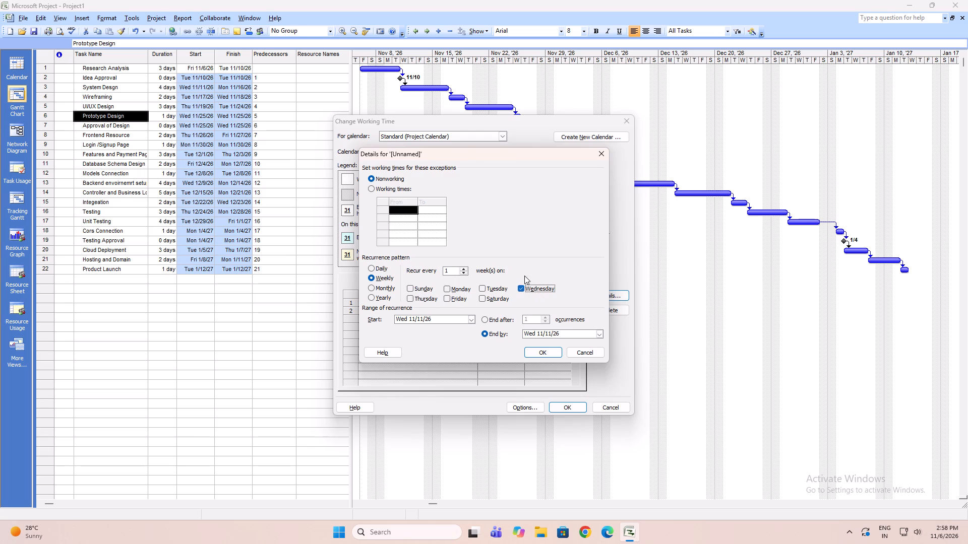
click(526, 271)
click(541, 350)
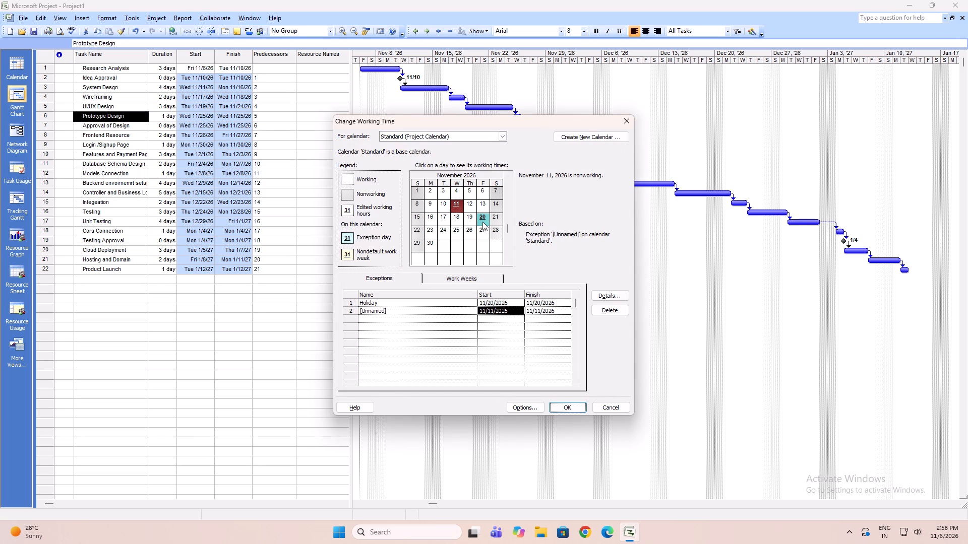
click(567, 400)
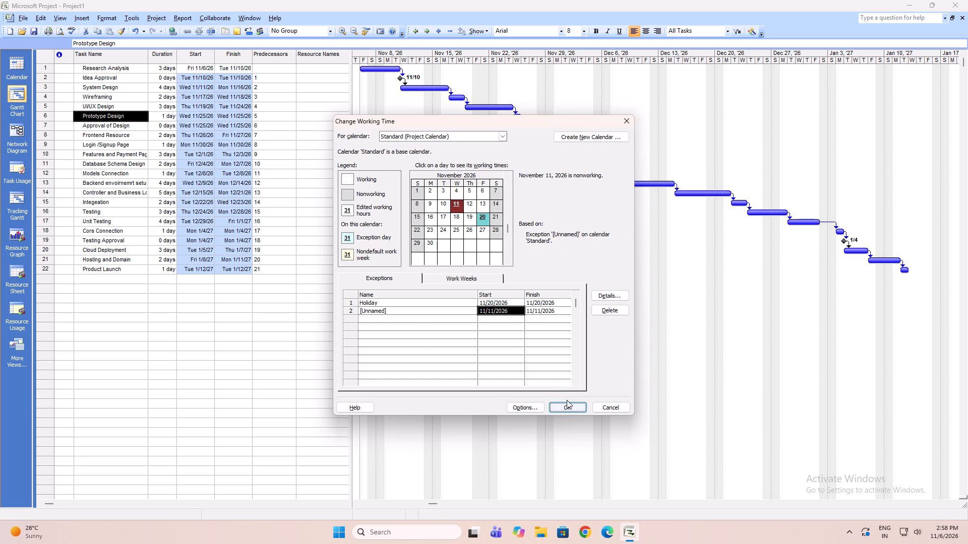
click(567, 404)
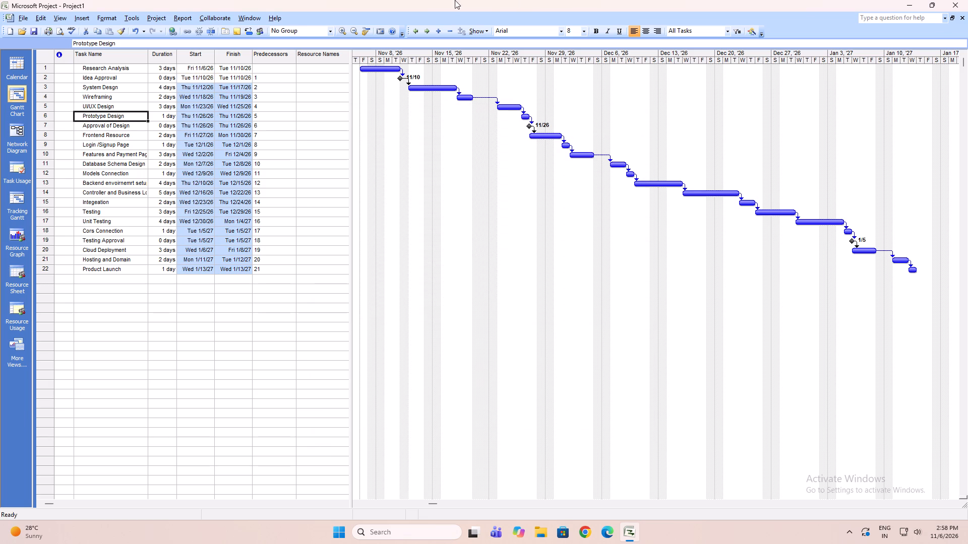
Reopen the Standard calendar's working time settings, extend the unnamed Wednesday exception to end by Wed 1/6/27, and save.
click(157, 18)
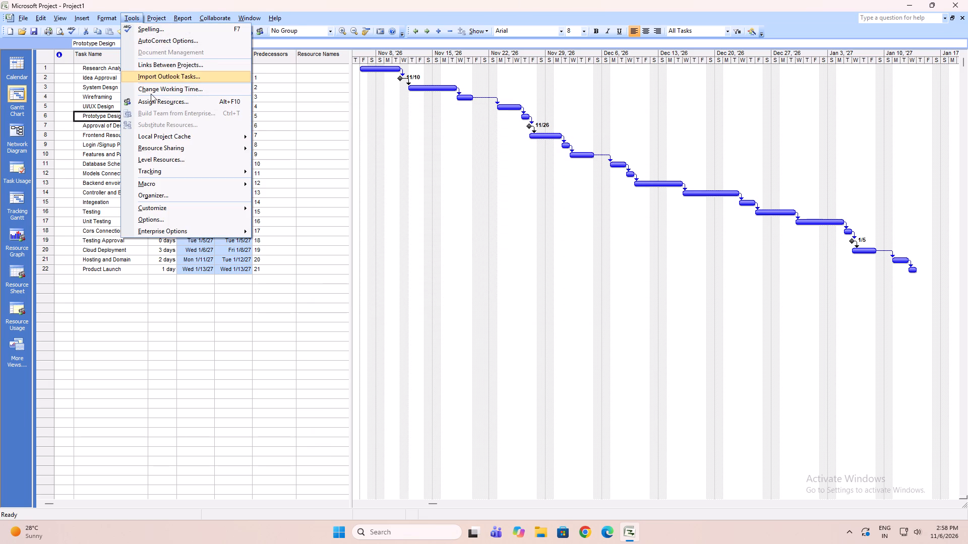
click(151, 94)
click(481, 216)
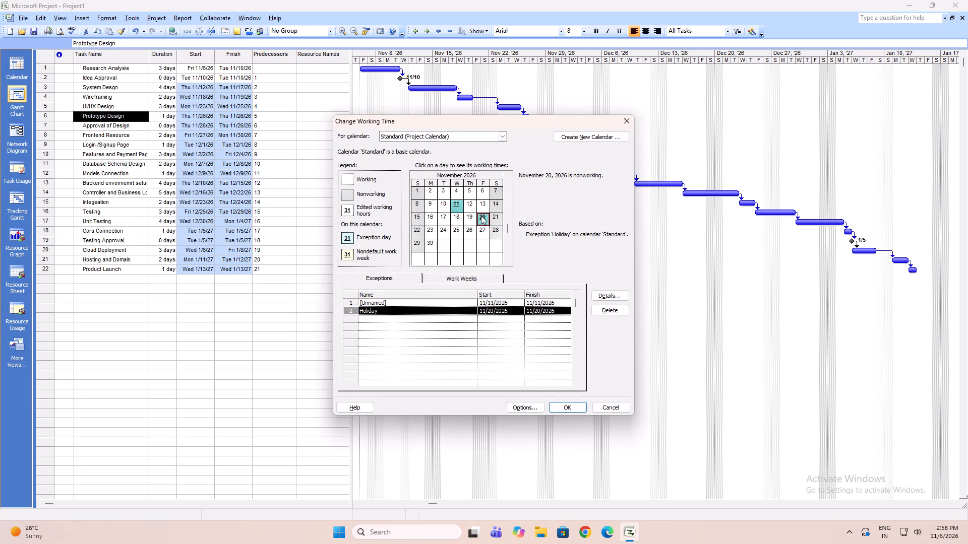
click(454, 207)
click(453, 215)
click(455, 207)
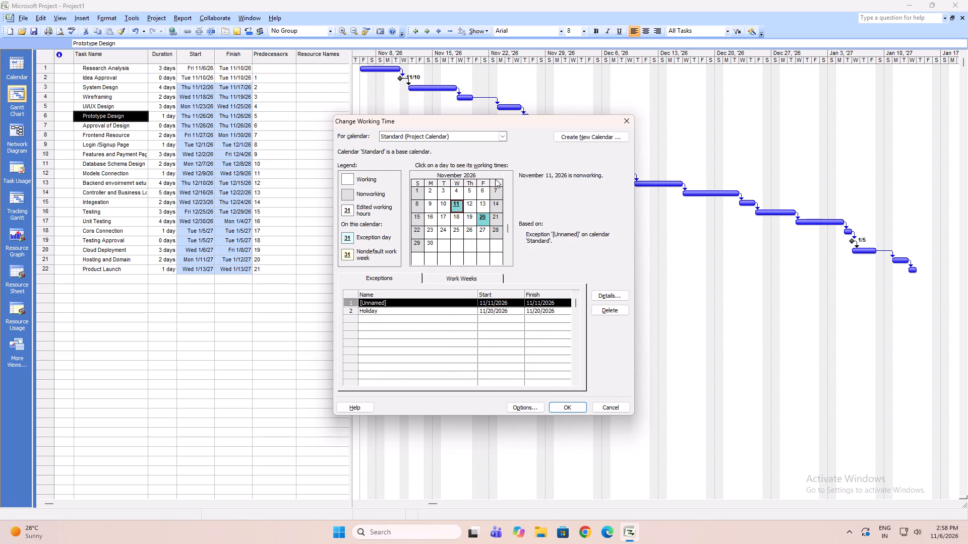
click(603, 297)
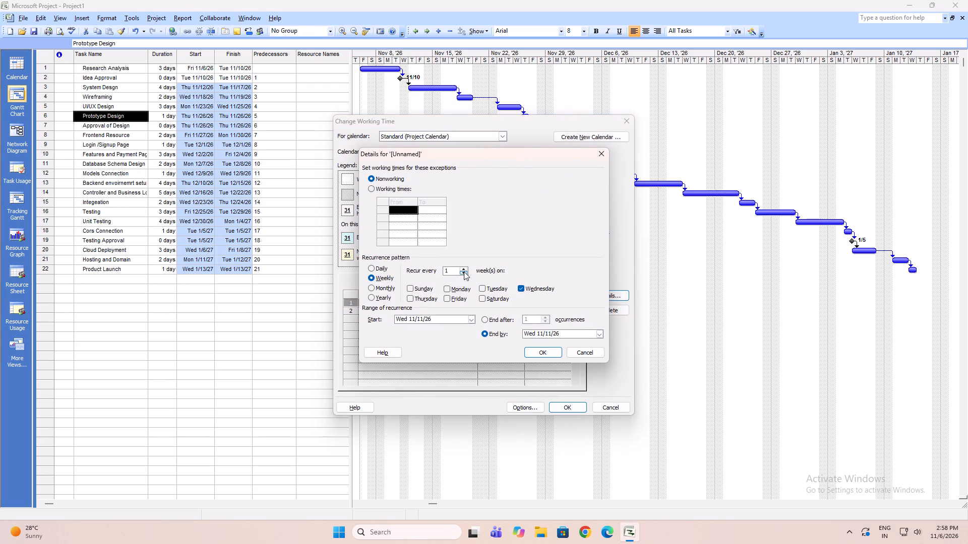
click(412, 208)
click(598, 335)
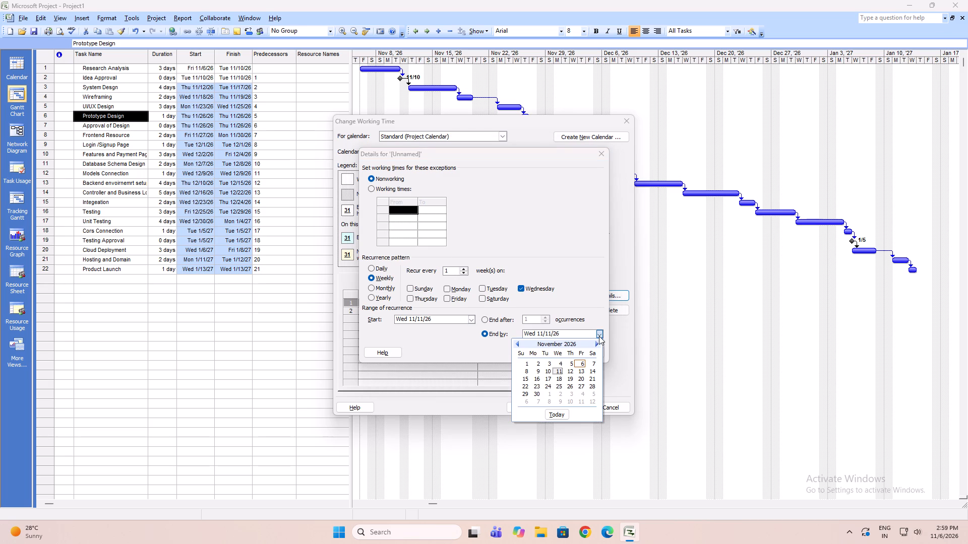
click(594, 343)
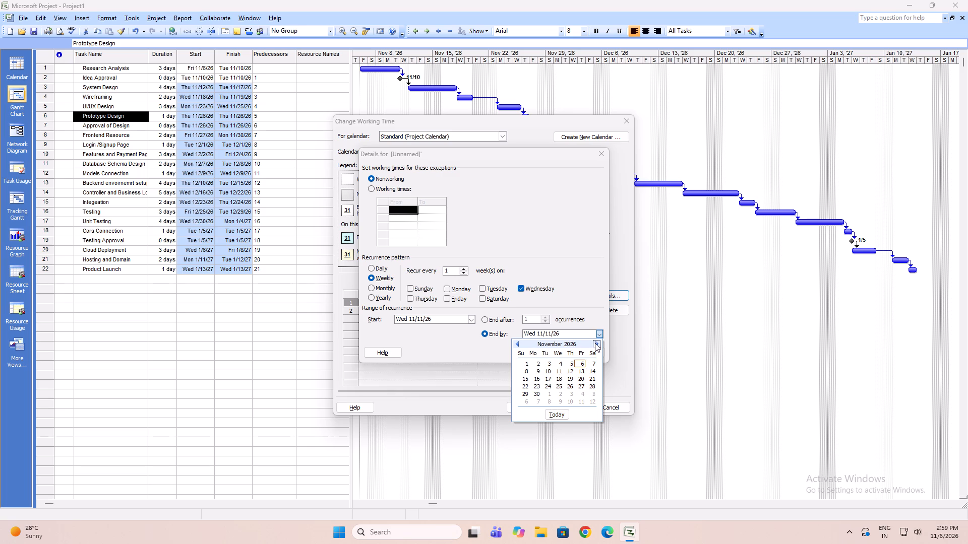
click(595, 343)
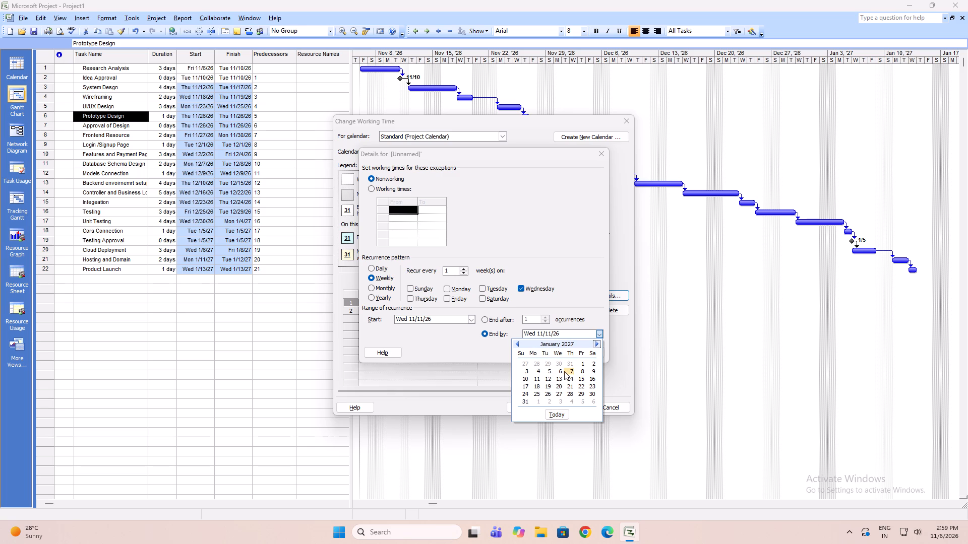
click(559, 373)
click(558, 349)
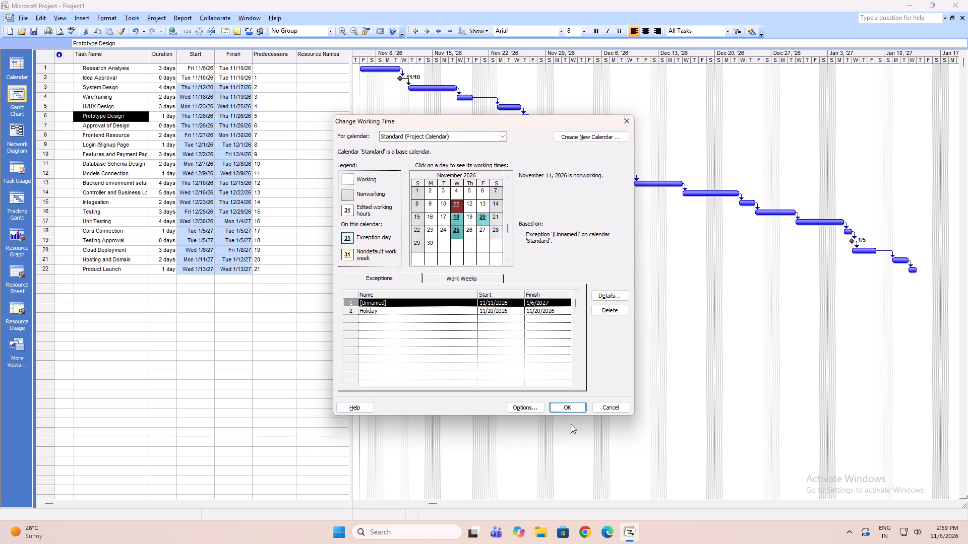
click(576, 405)
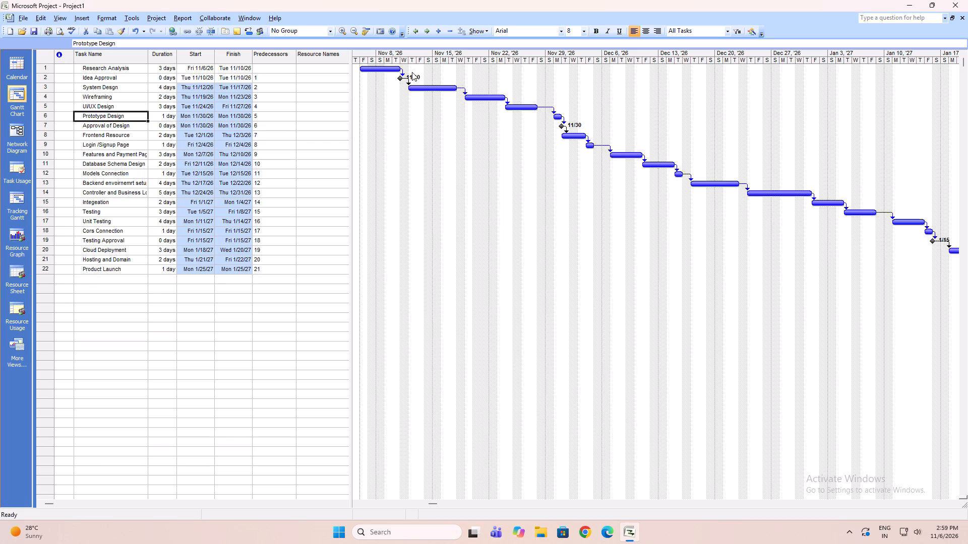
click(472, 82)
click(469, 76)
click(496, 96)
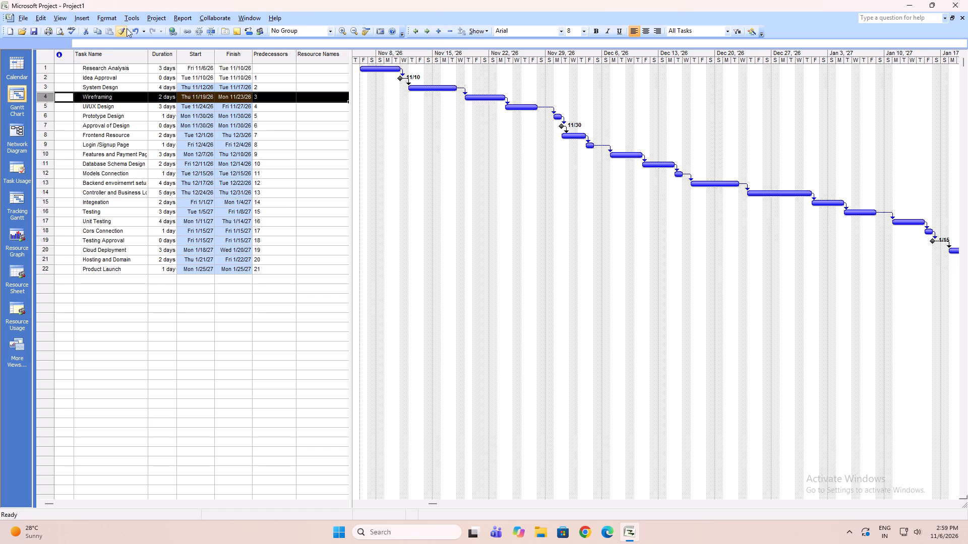
Rename the unnamed exception in the Standard project calendar as Every Wednesday.
click(122, 14)
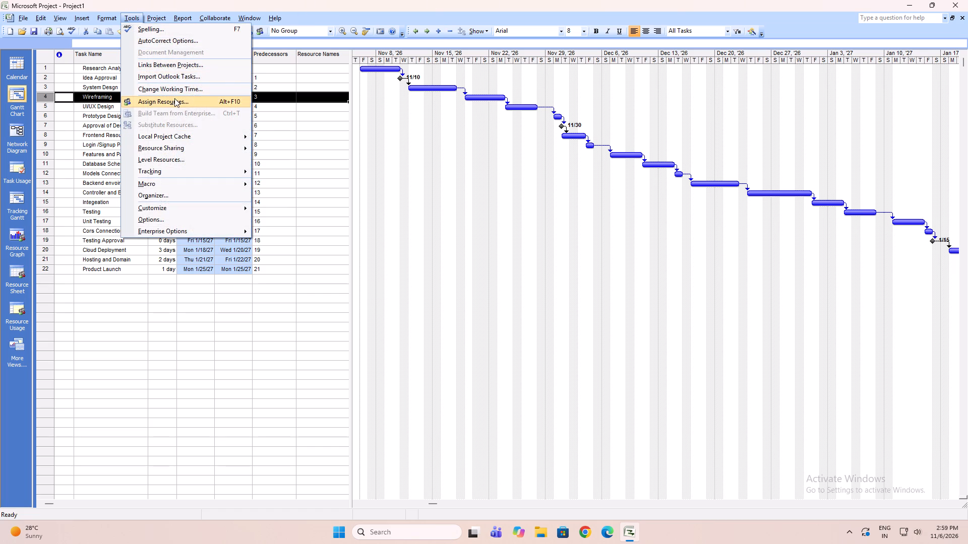
click(184, 92)
click(559, 233)
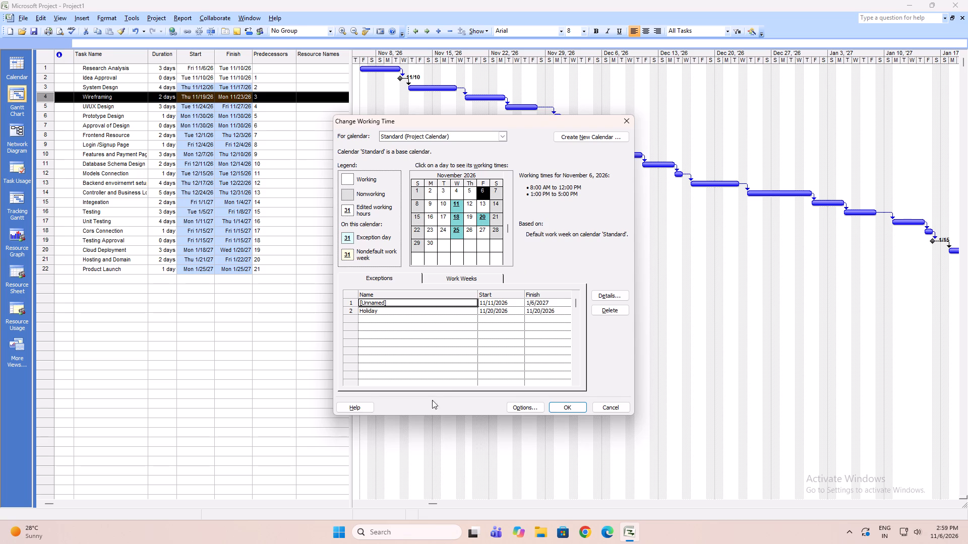
click(498, 303)
triple_click(422, 302)
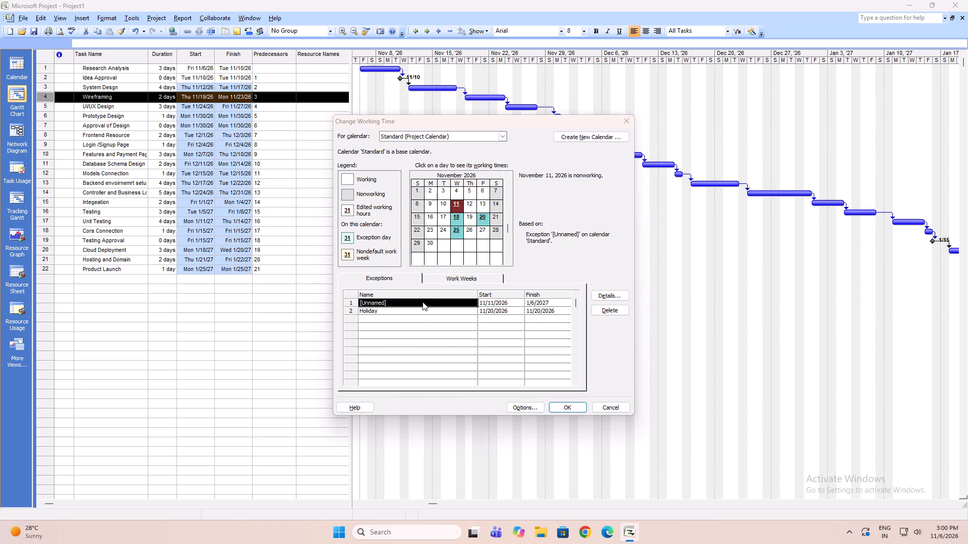
click(422, 302)
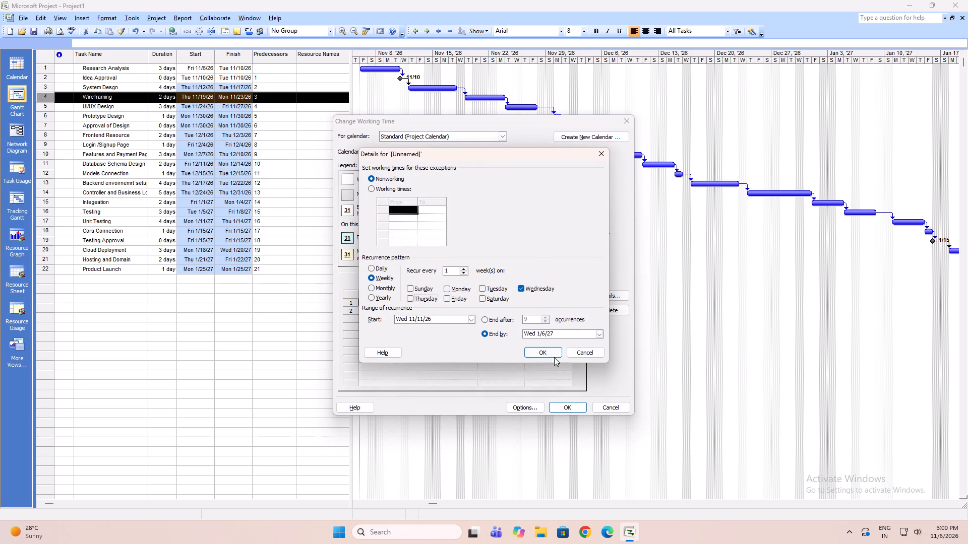
click(551, 352)
click(427, 301)
click(427, 301)
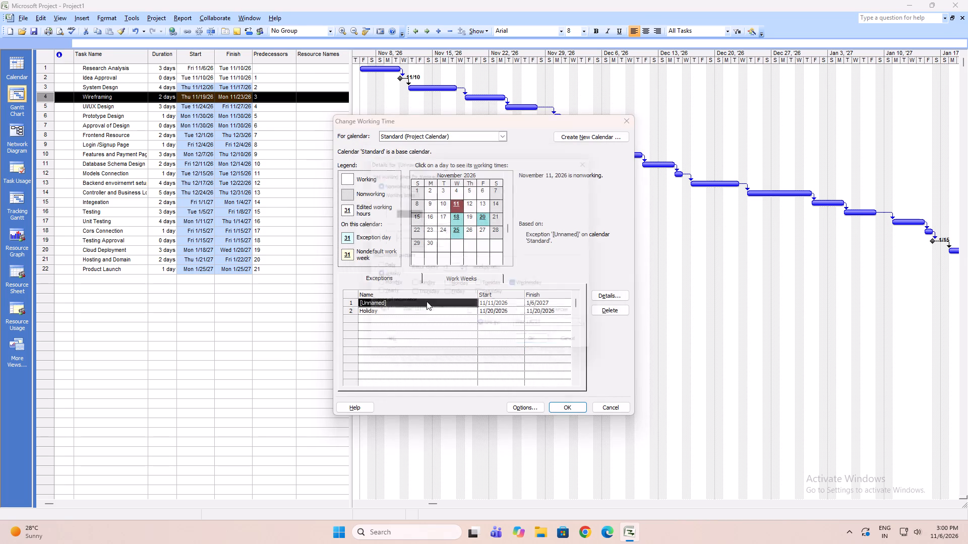
click(556, 349)
click(427, 301)
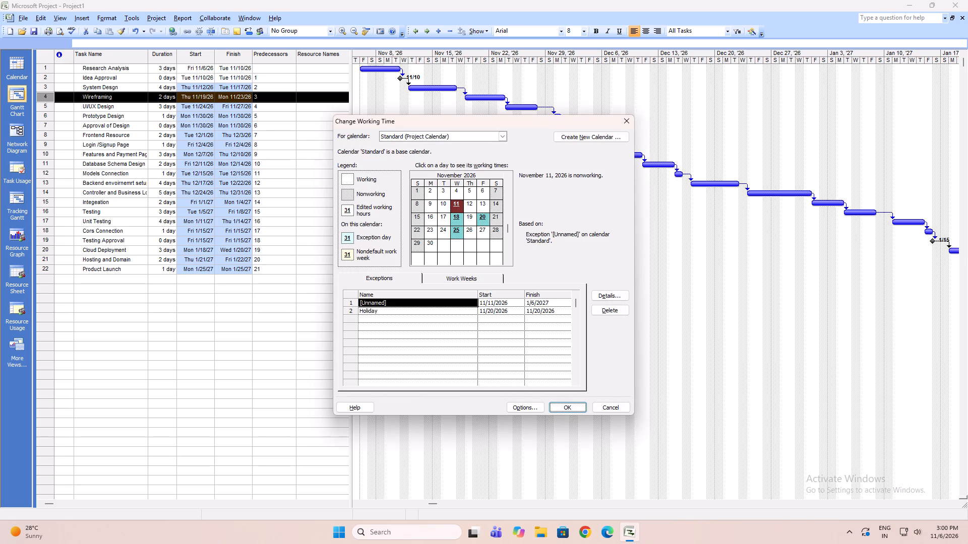
key(ctrl+a)
key(BackSpace)
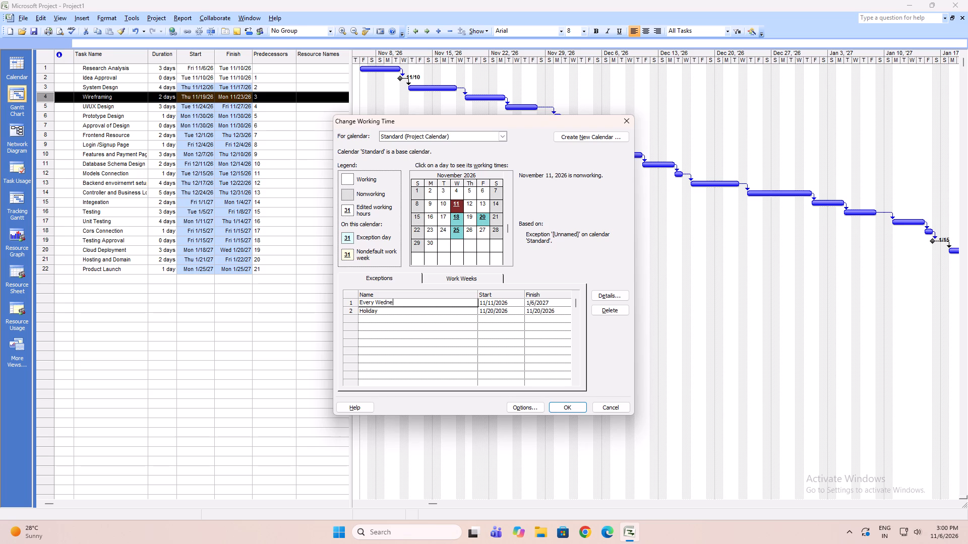
key(Return)
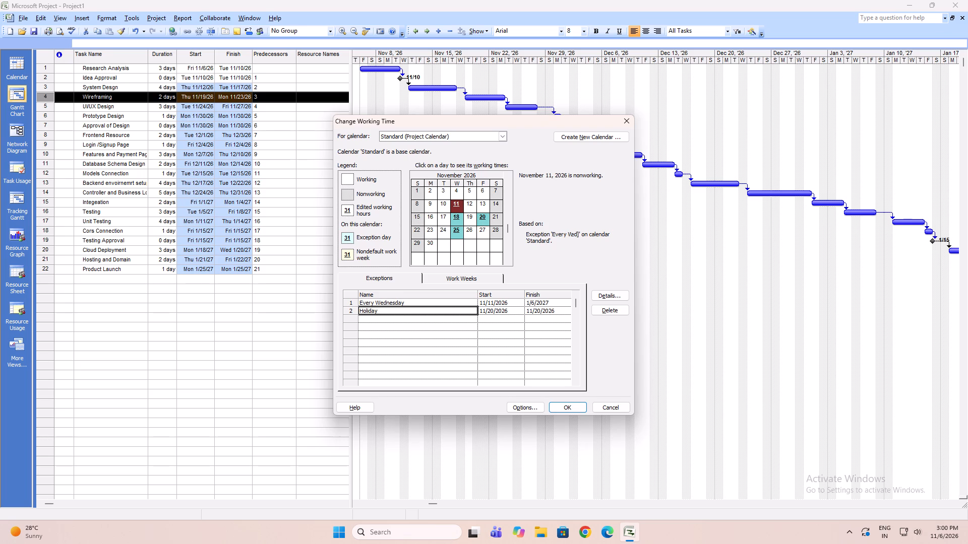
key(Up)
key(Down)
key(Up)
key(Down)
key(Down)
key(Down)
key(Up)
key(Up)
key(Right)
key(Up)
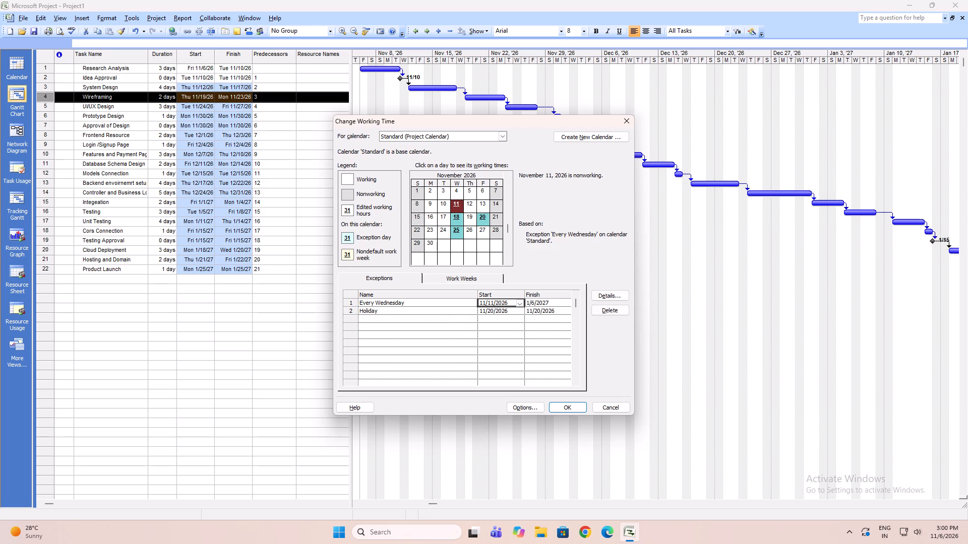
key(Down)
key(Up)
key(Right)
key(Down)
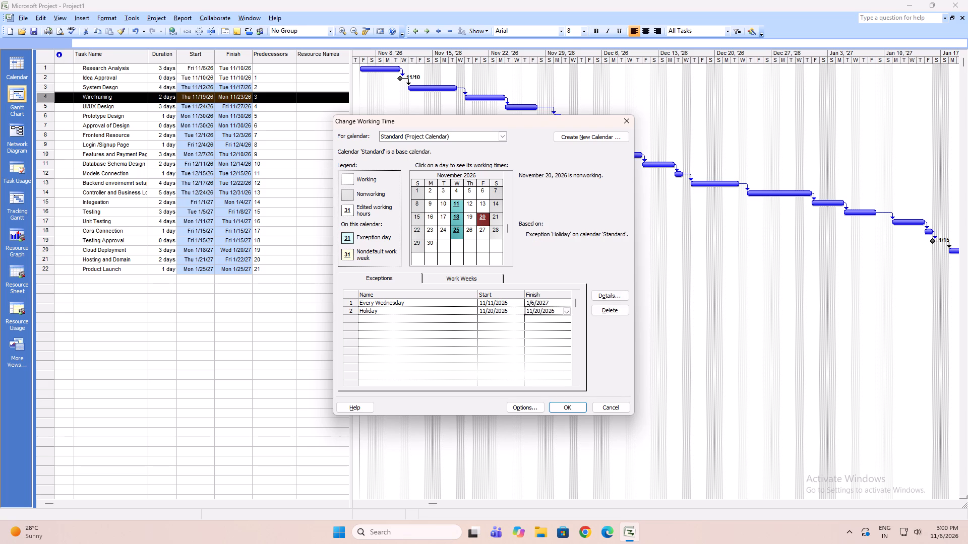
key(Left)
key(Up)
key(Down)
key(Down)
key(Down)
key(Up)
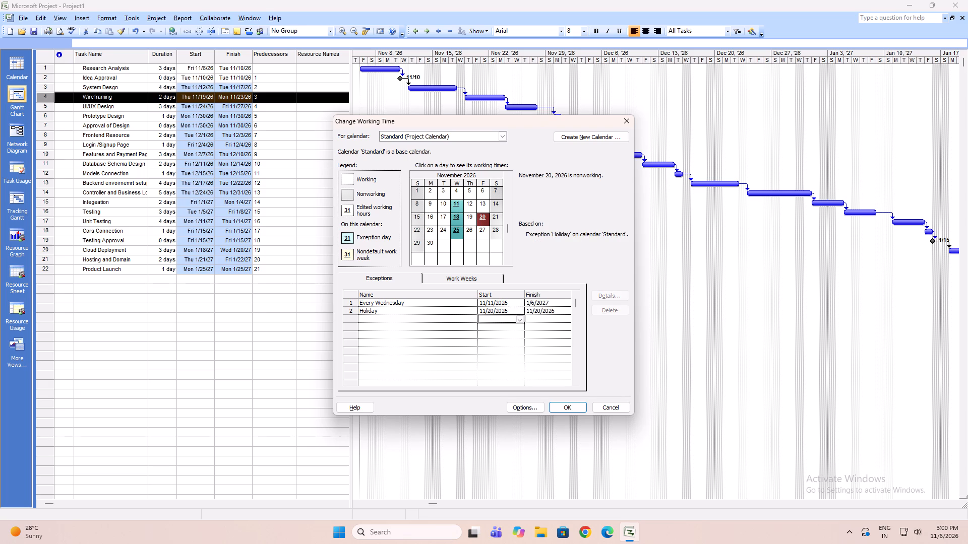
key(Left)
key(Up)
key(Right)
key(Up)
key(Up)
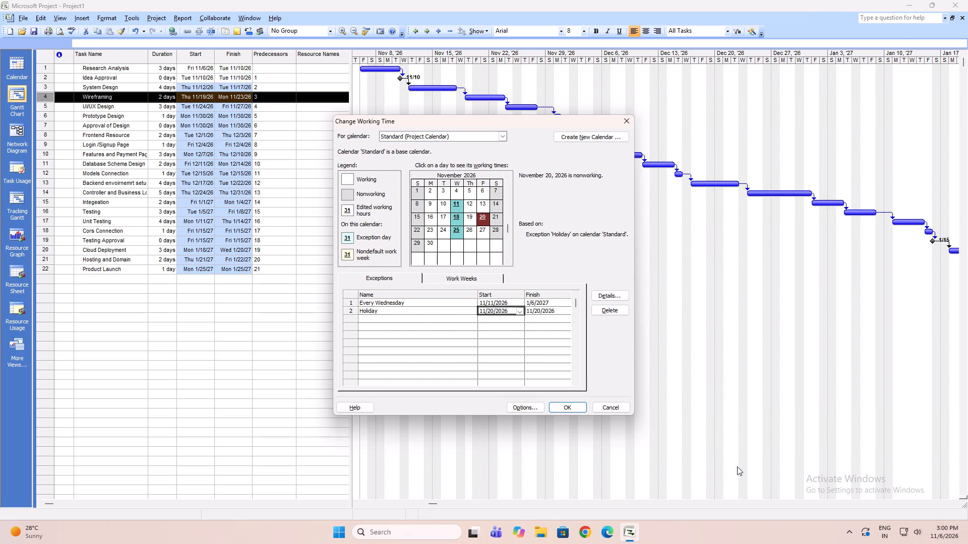
Switch to Chrome and search Google for "icc".
click(579, 543)
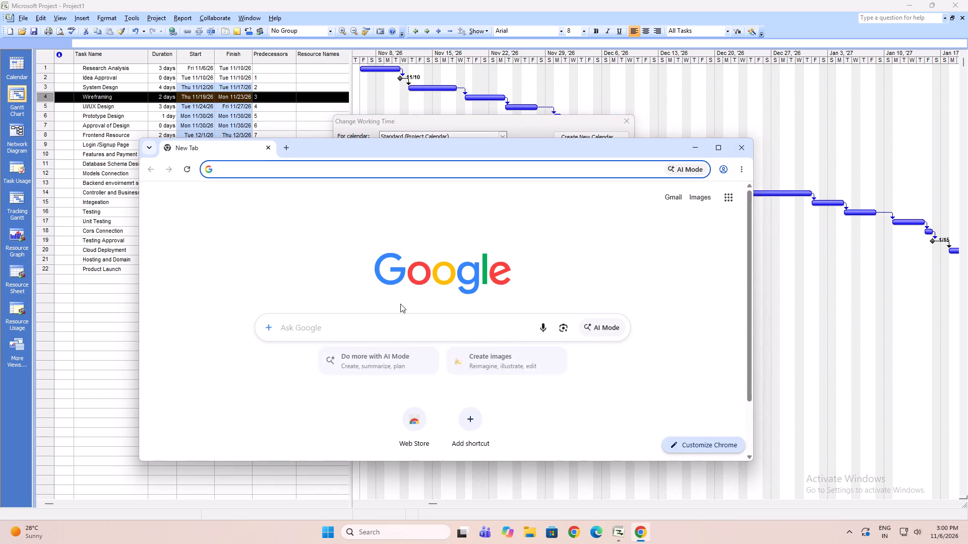
click(404, 324)
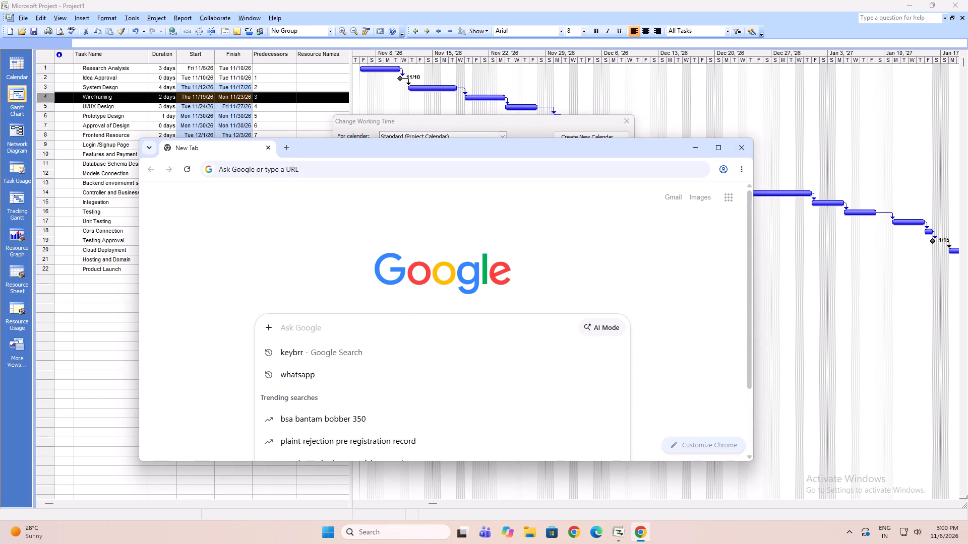
text(icc)
key(Return)
scroll(386, 341, up, 1)
scroll(386, 341, down, 2)
Open the West Indies vs Bangladesh match and examine the West Indies first-innings batting and bowling scorecard.
click(319, 334)
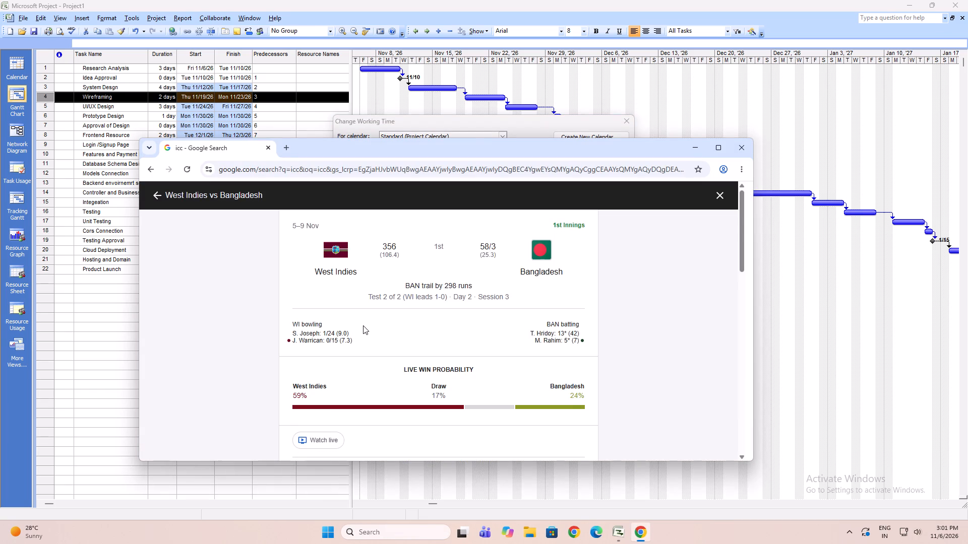
scroll(363, 325, down, 2)
click(403, 422)
scroll(405, 409, down, 2)
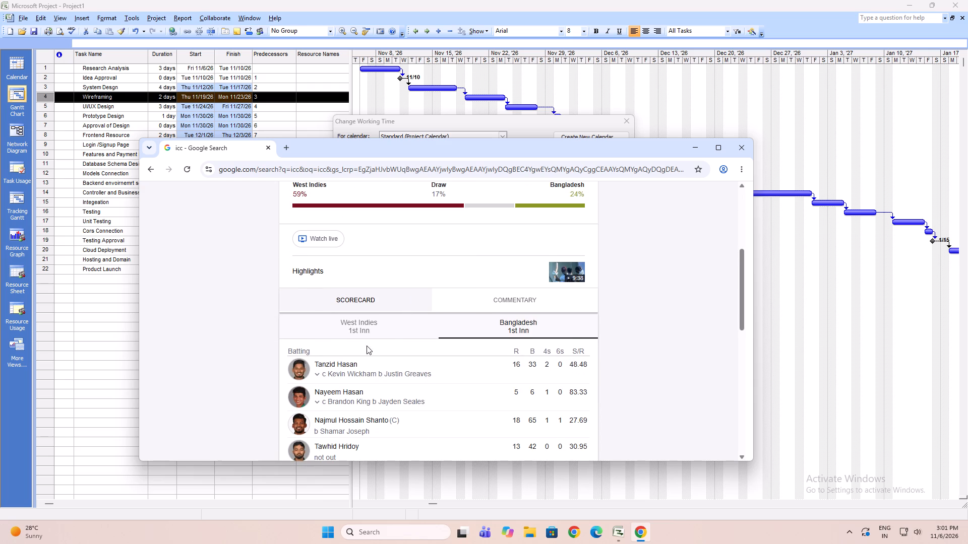
triple_click(357, 330)
double_click(410, 328)
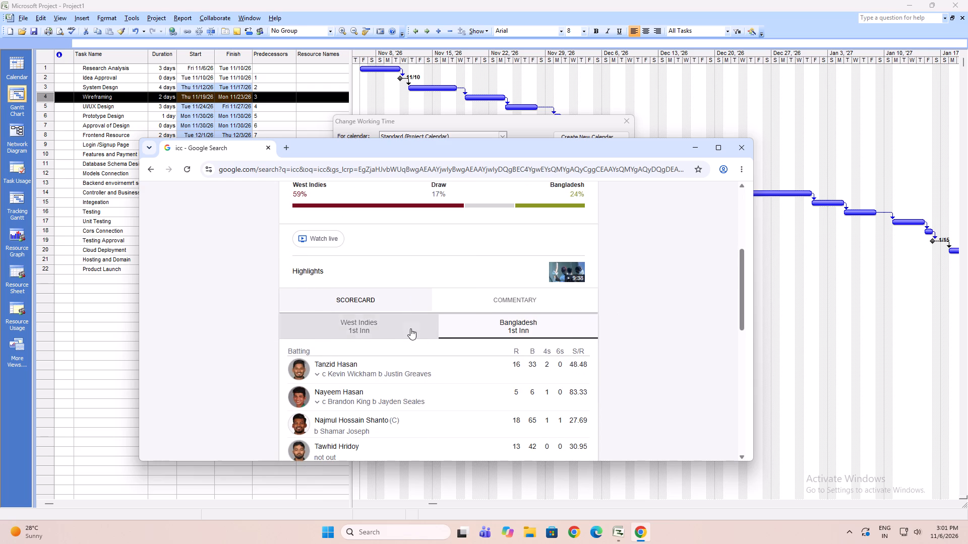
scroll(428, 330, down, 3)
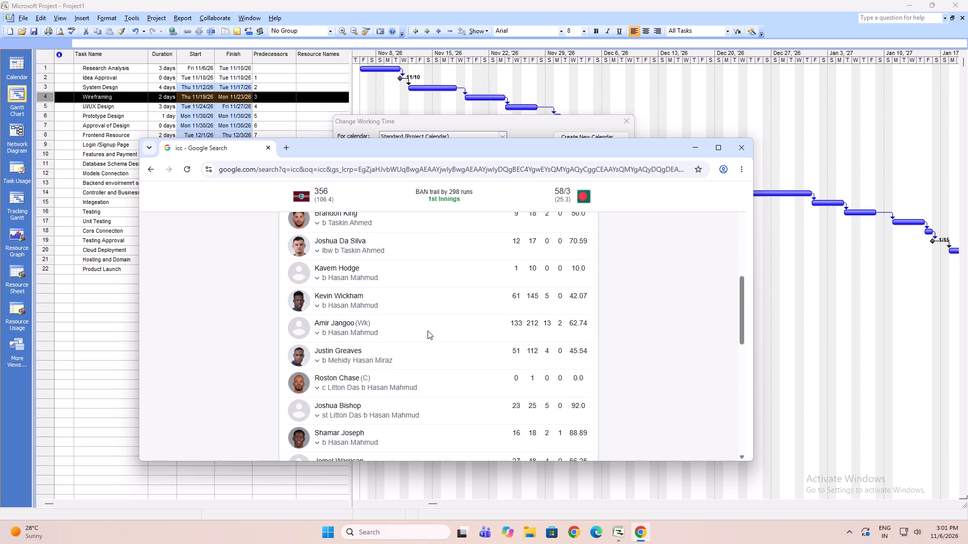
scroll(428, 330, down, 2)
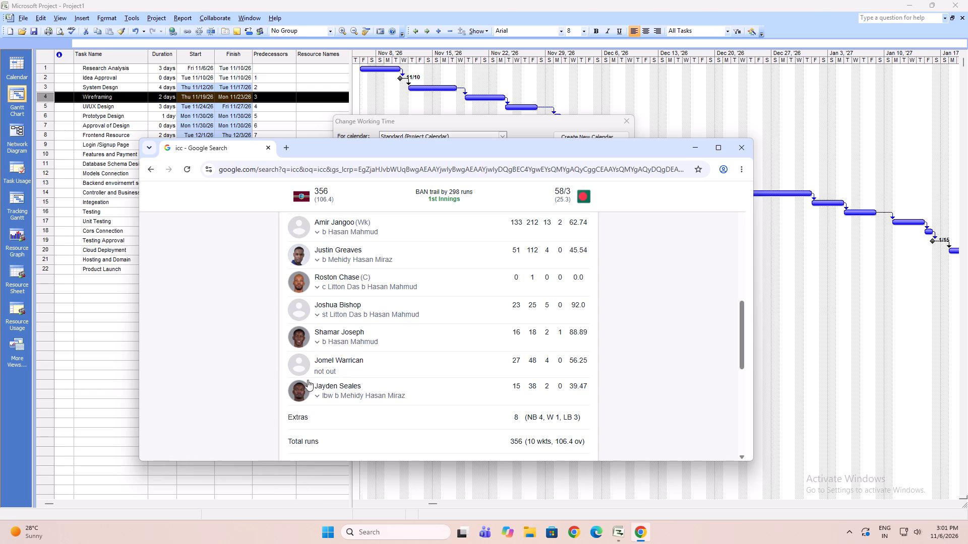
scroll(360, 386, down, 5)
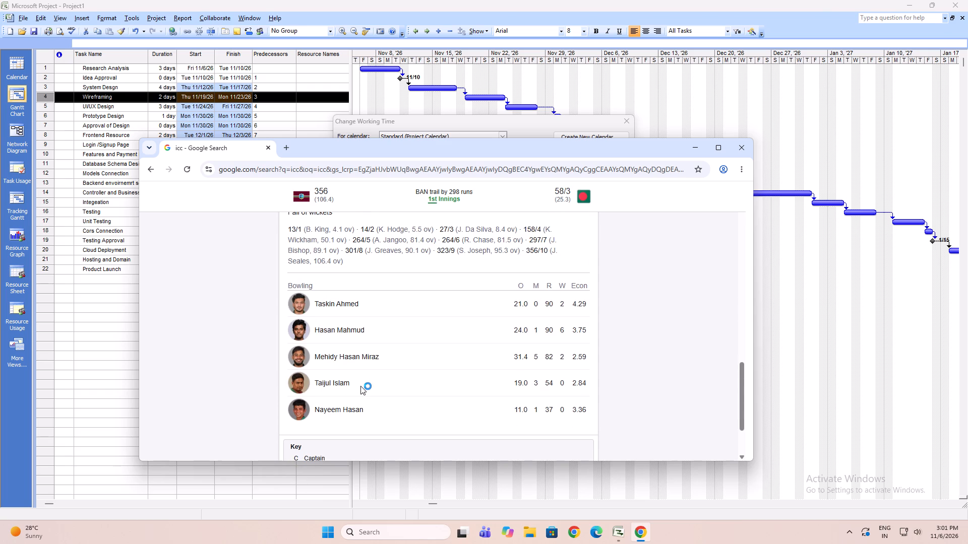
scroll(393, 309, up, 7)
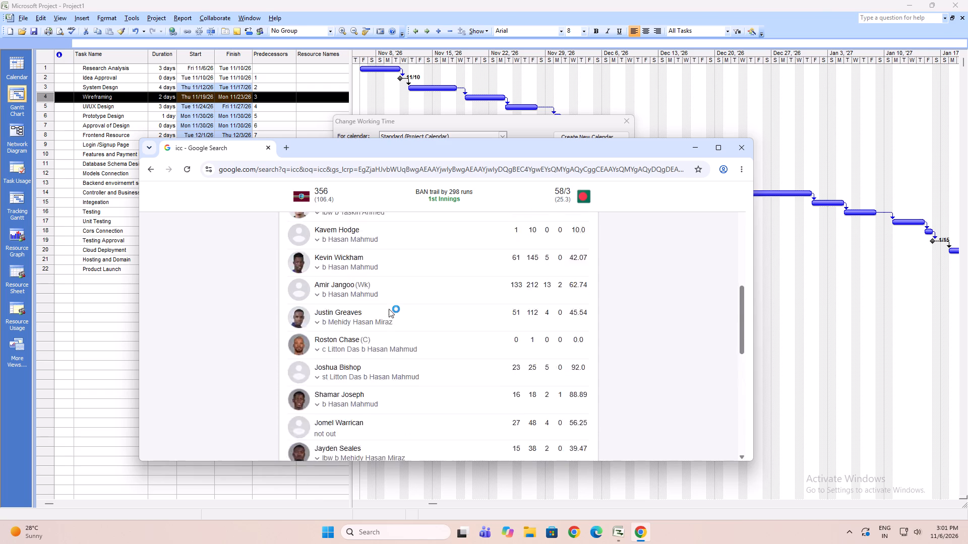
Switch the West Indies vs Bangladesh scorecard to Bangladesh's first innings and read its batting and bowling figures.
scroll(389, 309, up, 3)
scroll(395, 306, down, 1)
click(520, 285)
scroll(493, 286, up, 5)
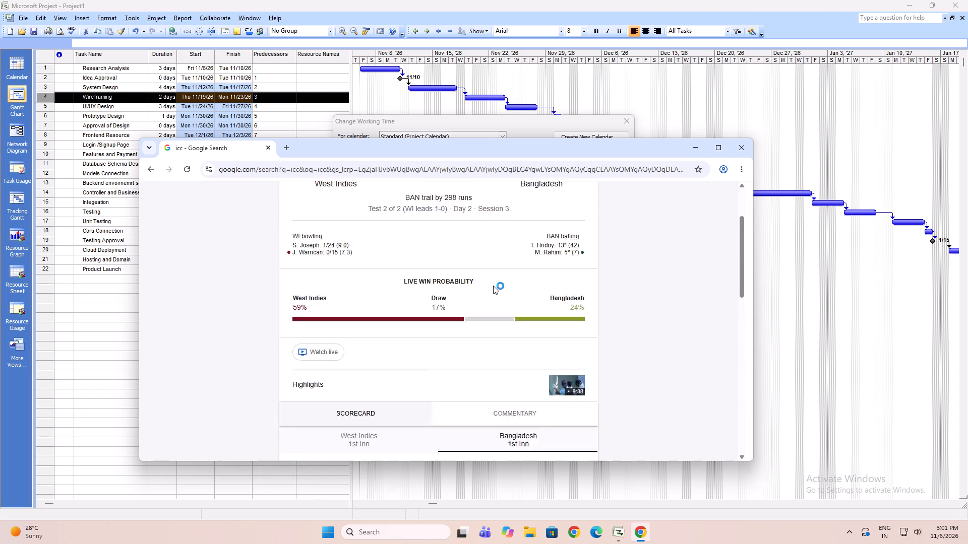
scroll(493, 286, down, 2)
scroll(493, 286, up, 5)
scroll(489, 279, down, 5)
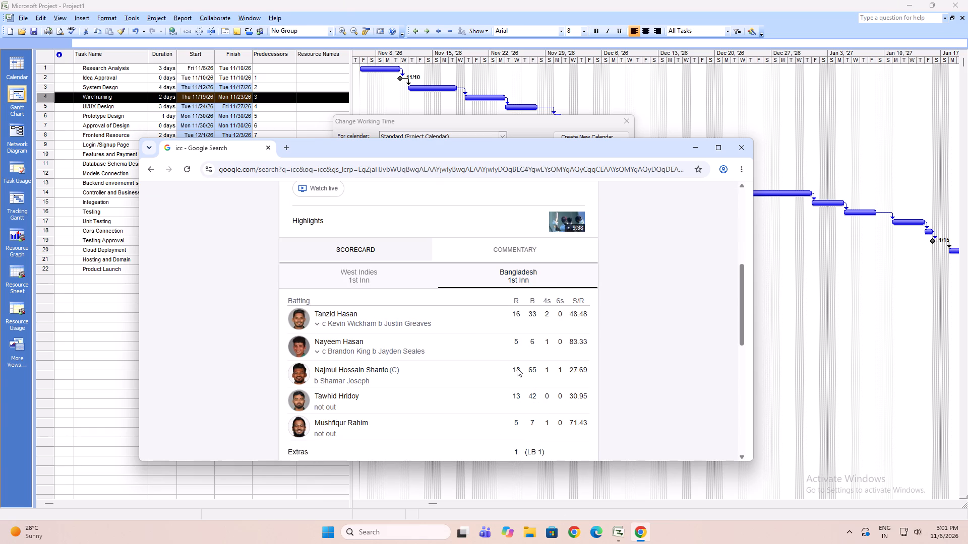
scroll(511, 365, down, 1)
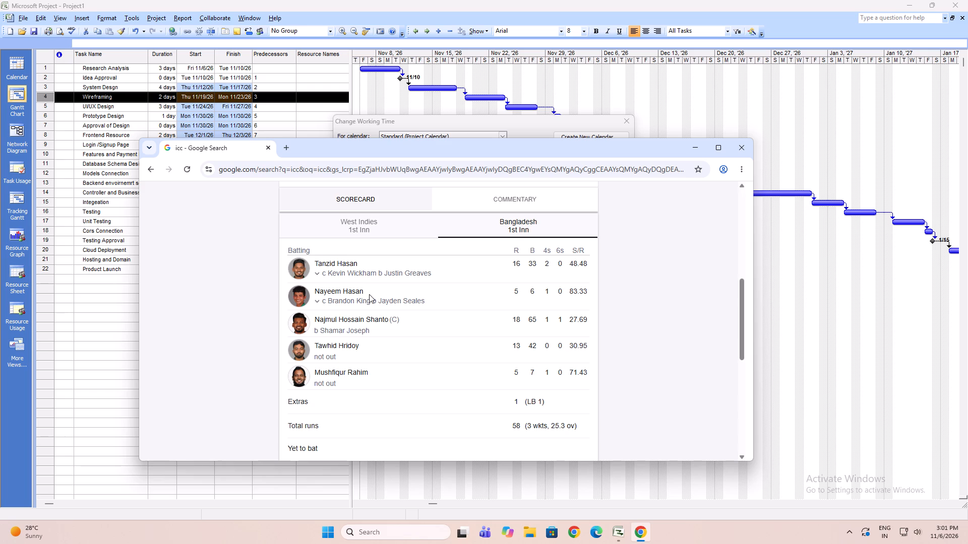
scroll(369, 295, down, 1)
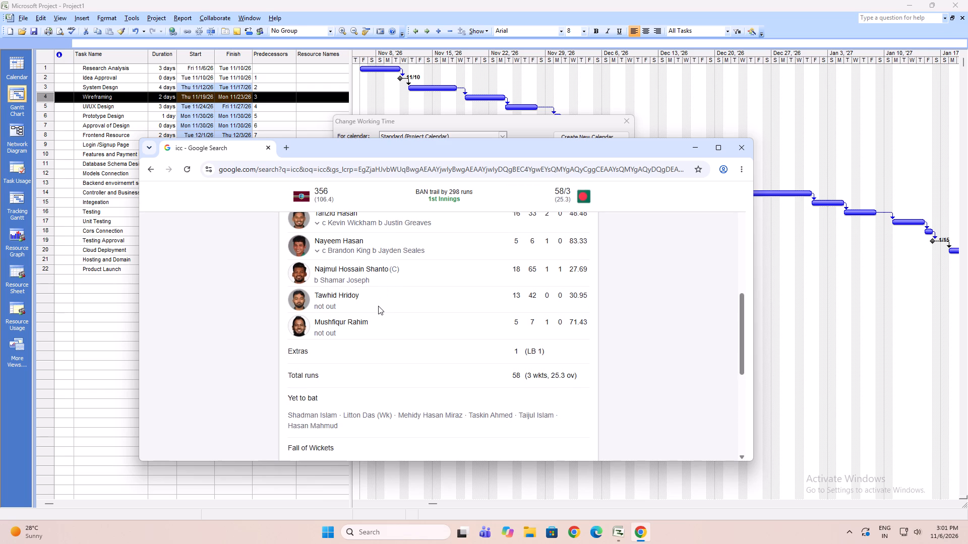
scroll(387, 311, down, 4)
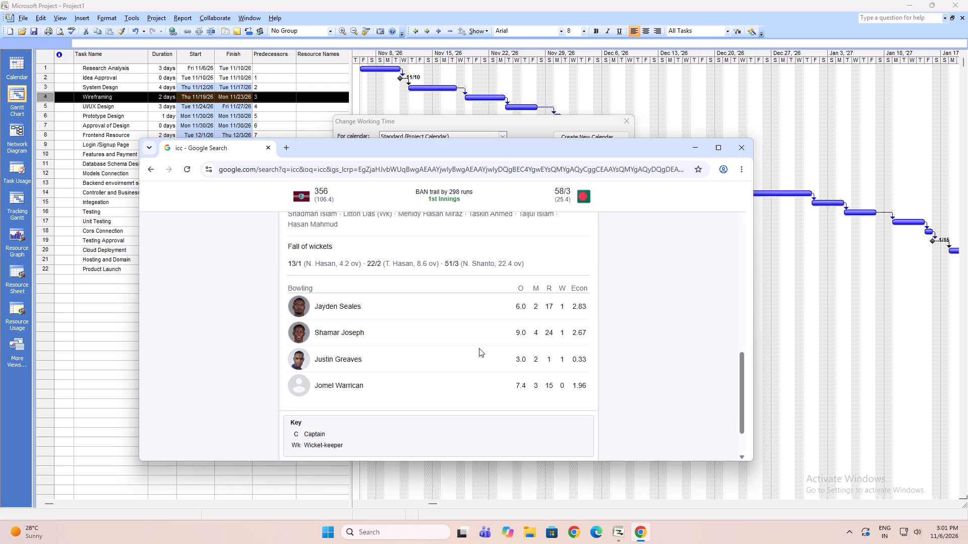
scroll(448, 295, up, 3)
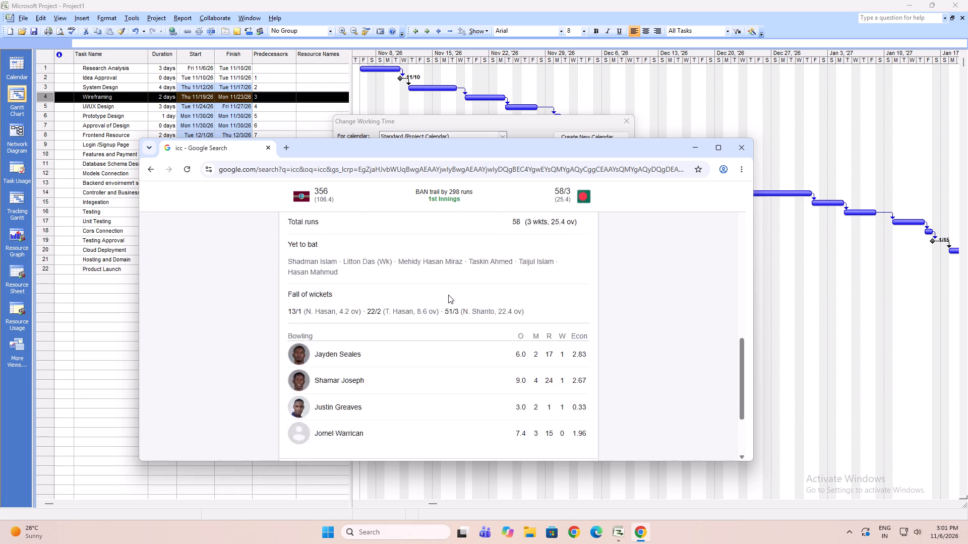
scroll(448, 295, up, 3)
Return to the ICC match list, open Zimbabwe vs Afghanistan, and examine Zimbabwe's first-innings scorecard.
click(157, 168)
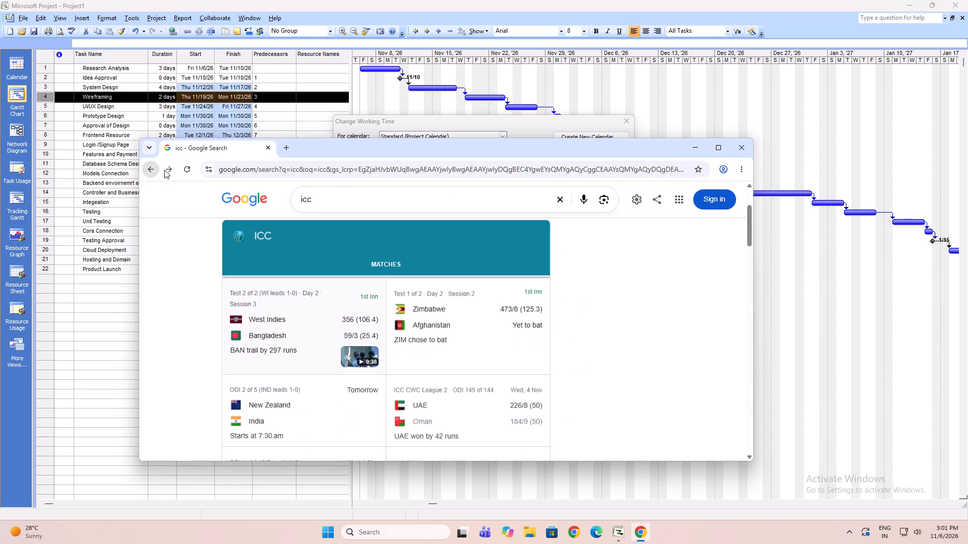
scroll(389, 235, down, 1)
click(491, 275)
scroll(451, 293, down, 3)
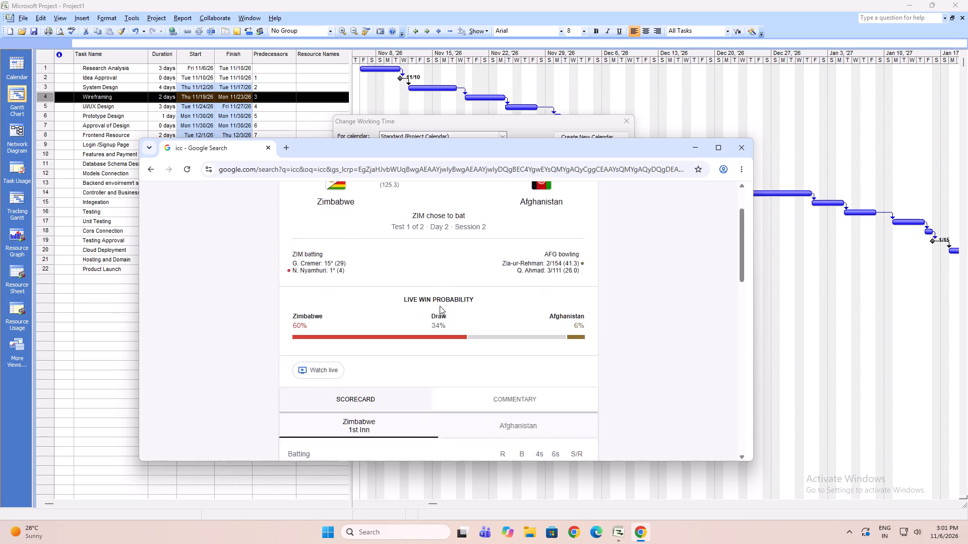
scroll(440, 306, down, 3)
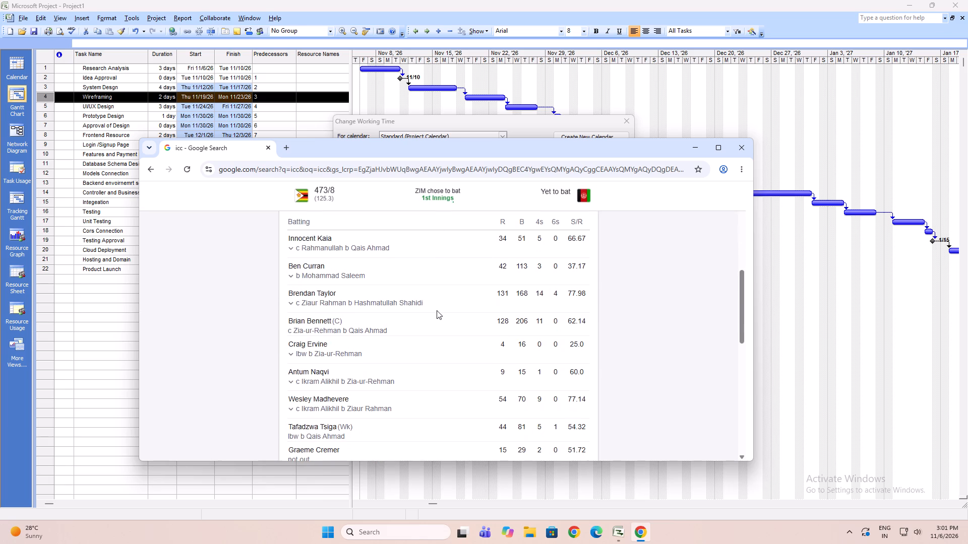
scroll(439, 322, down, 1)
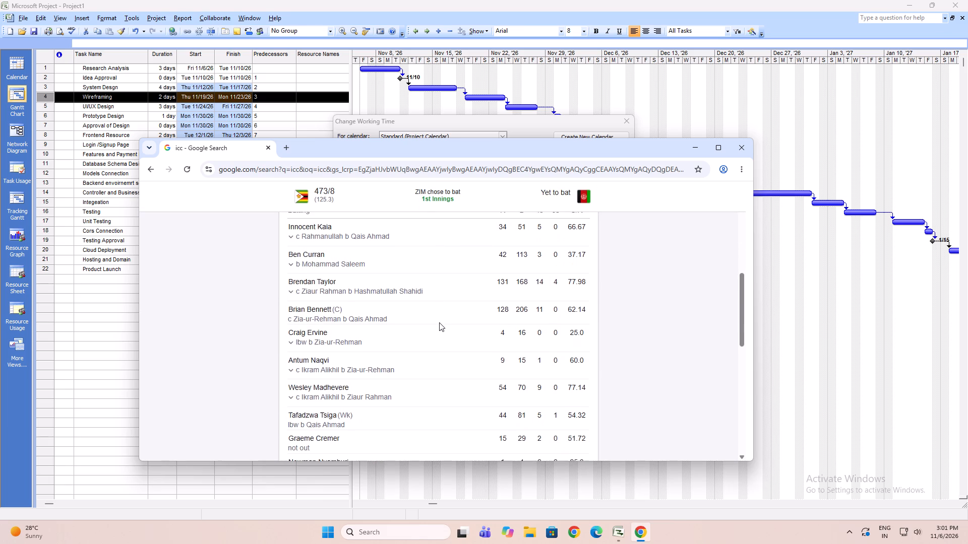
scroll(439, 323, down, 2)
scroll(437, 325, up, 1)
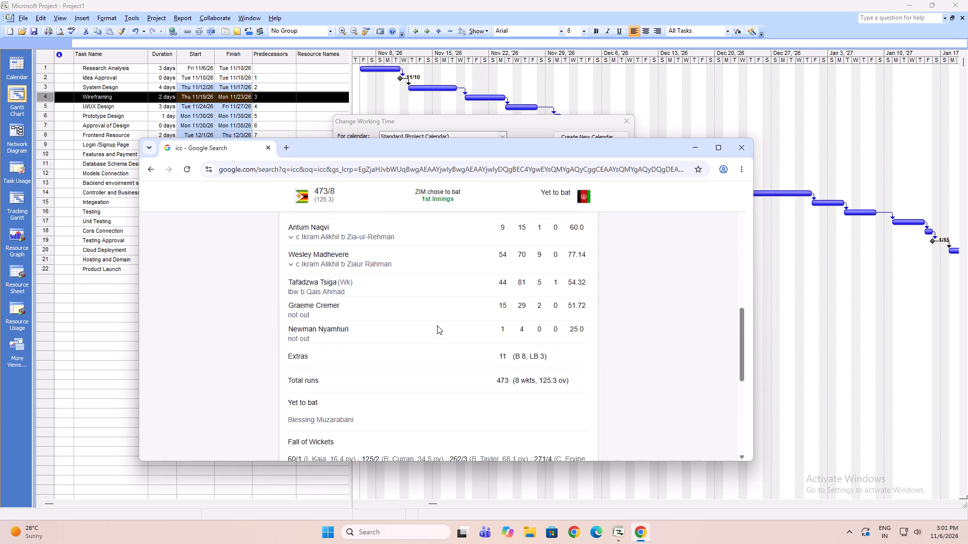
scroll(437, 325, down, 5)
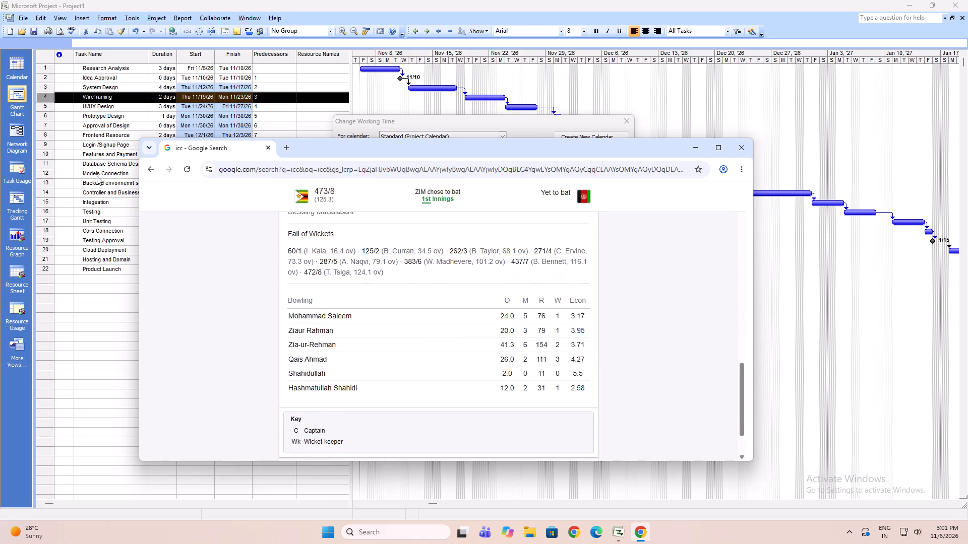
scroll(380, 292, up, 8)
scroll(403, 252, up, 5)
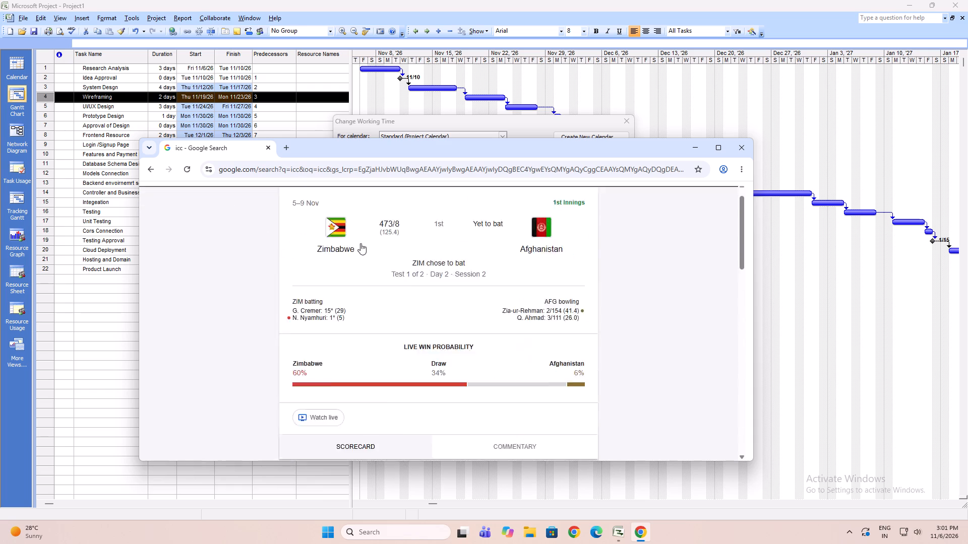
Return to the ICC match list, open the New Zealand vs India ODI 2 of 5, and examine the New Zealand squad.
click(143, 171)
scroll(429, 366, down, 1)
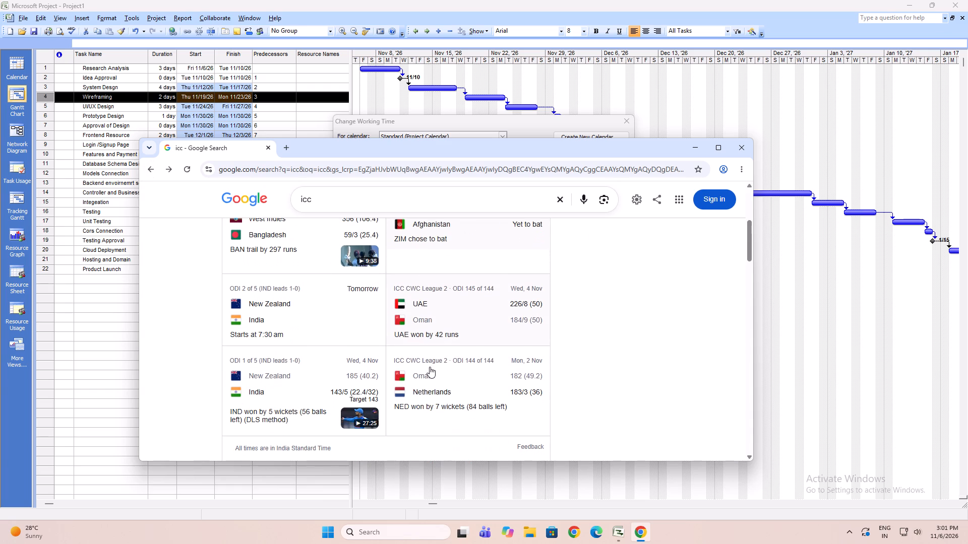
click(251, 341)
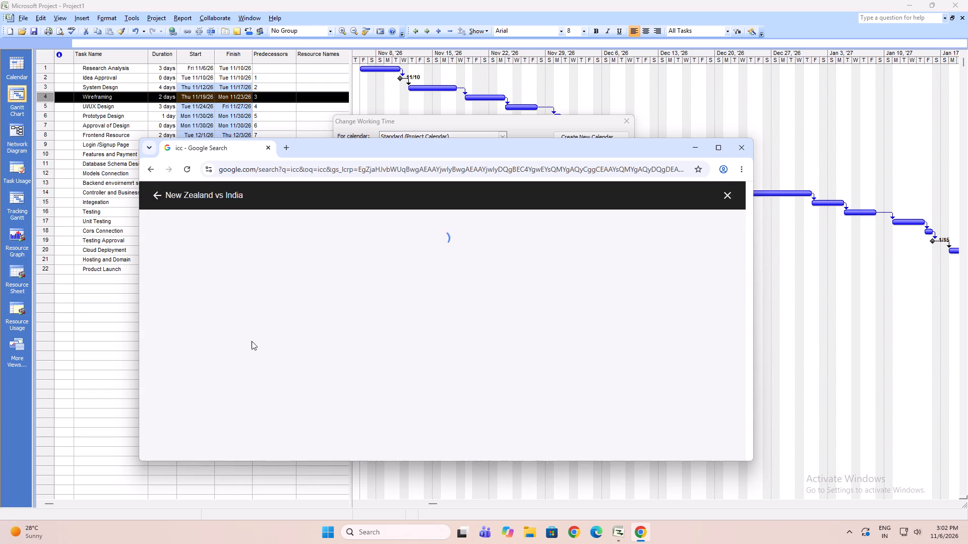
scroll(279, 322, down, 1)
scroll(358, 344, down, 4)
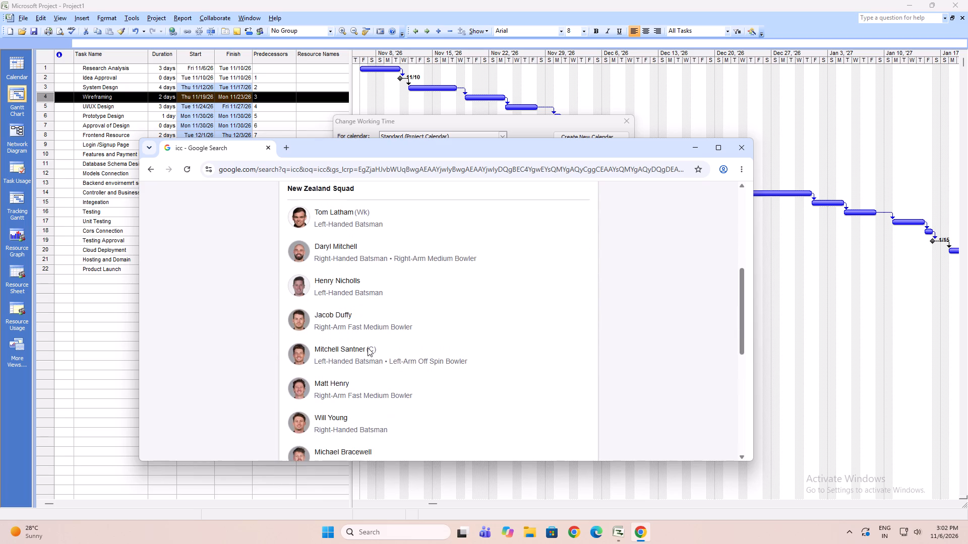
scroll(368, 348, down, 6)
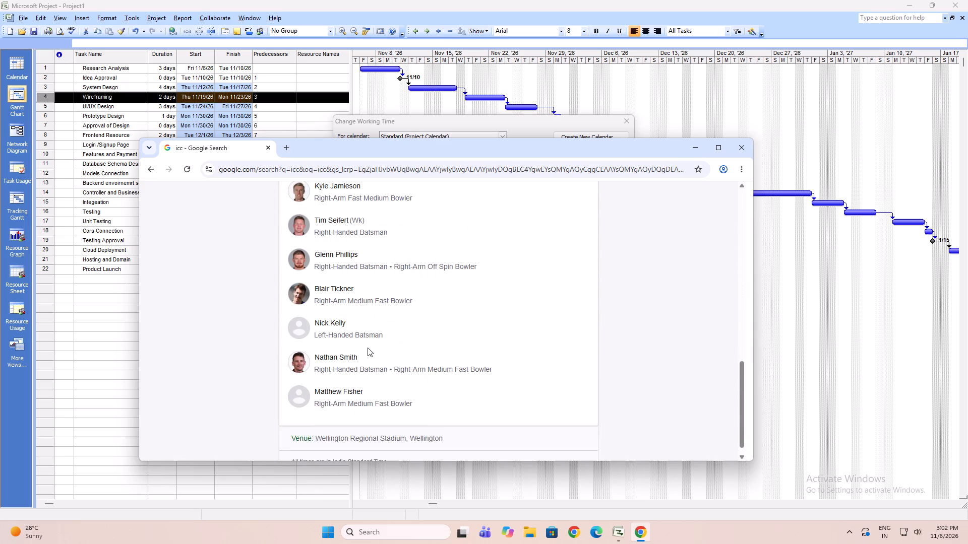
scroll(368, 348, down, 1)
scroll(368, 348, up, 5)
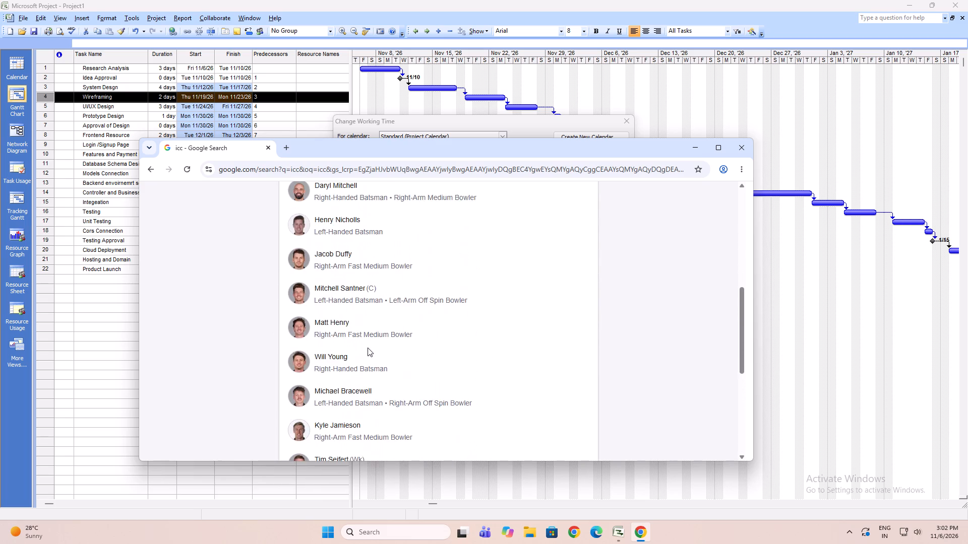
scroll(368, 348, up, 3)
scroll(461, 327, down, 1)
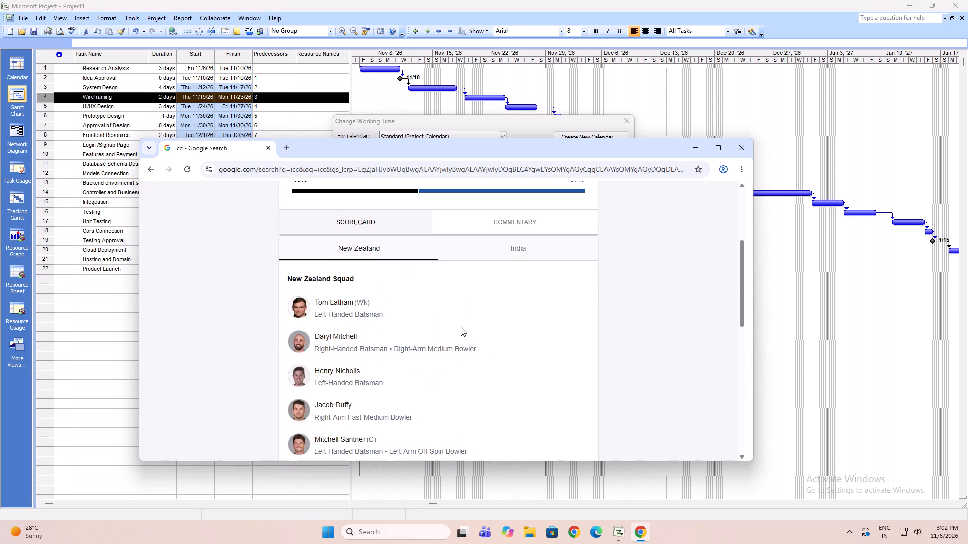
scroll(461, 327, down, 6)
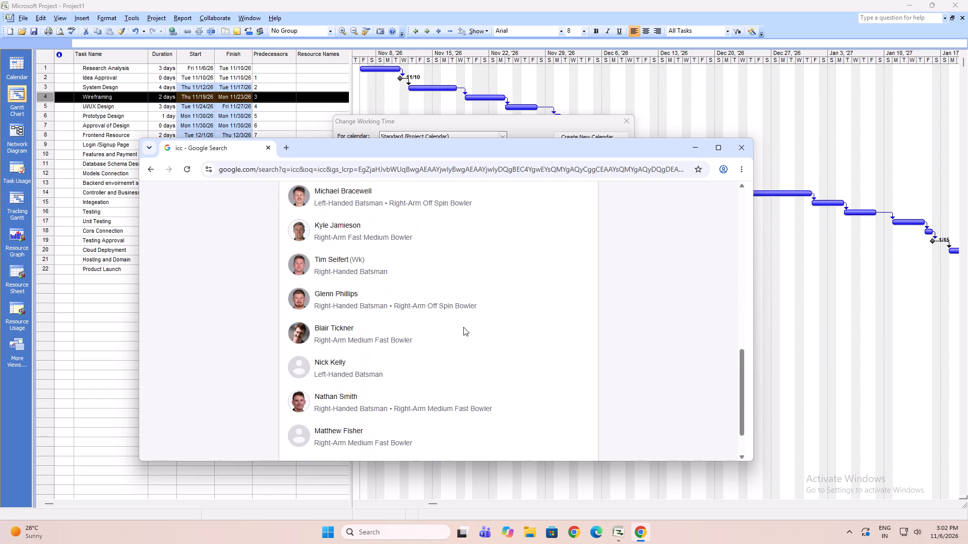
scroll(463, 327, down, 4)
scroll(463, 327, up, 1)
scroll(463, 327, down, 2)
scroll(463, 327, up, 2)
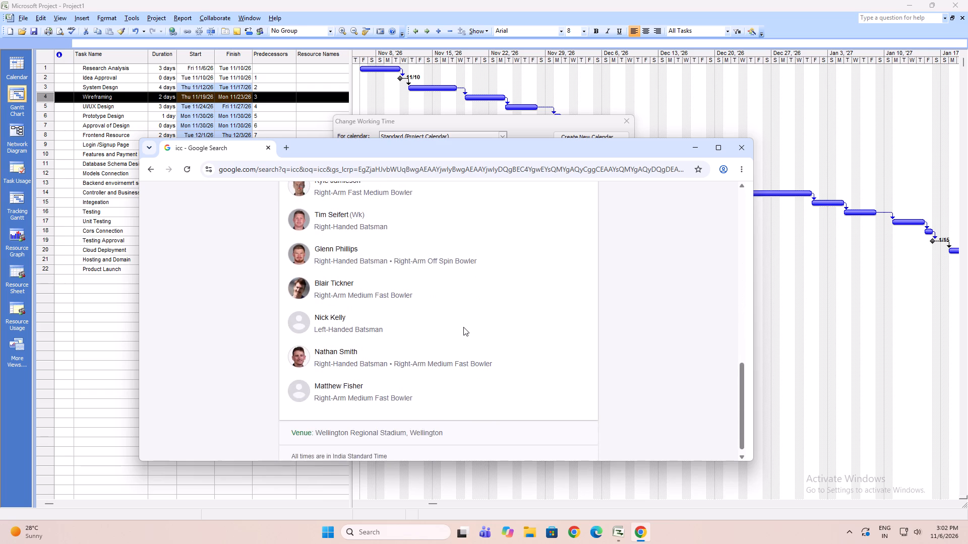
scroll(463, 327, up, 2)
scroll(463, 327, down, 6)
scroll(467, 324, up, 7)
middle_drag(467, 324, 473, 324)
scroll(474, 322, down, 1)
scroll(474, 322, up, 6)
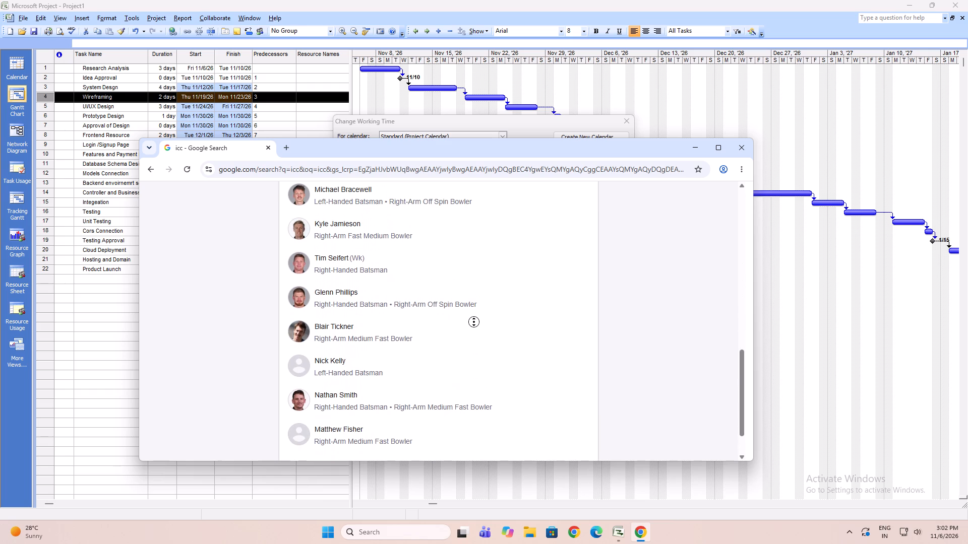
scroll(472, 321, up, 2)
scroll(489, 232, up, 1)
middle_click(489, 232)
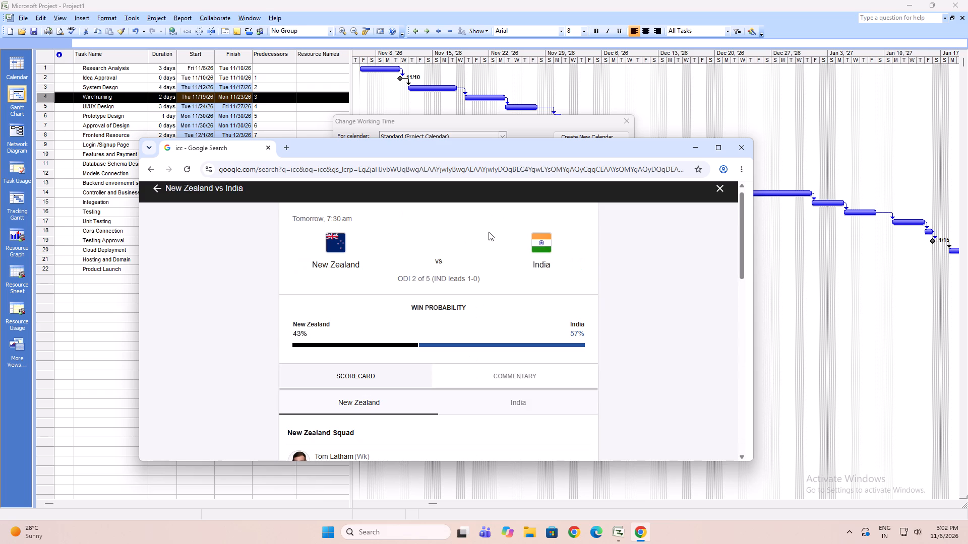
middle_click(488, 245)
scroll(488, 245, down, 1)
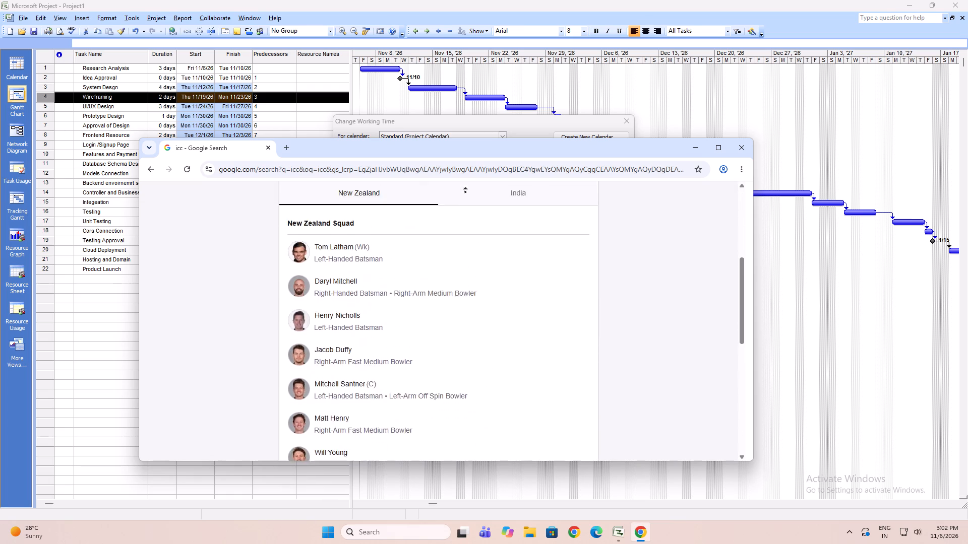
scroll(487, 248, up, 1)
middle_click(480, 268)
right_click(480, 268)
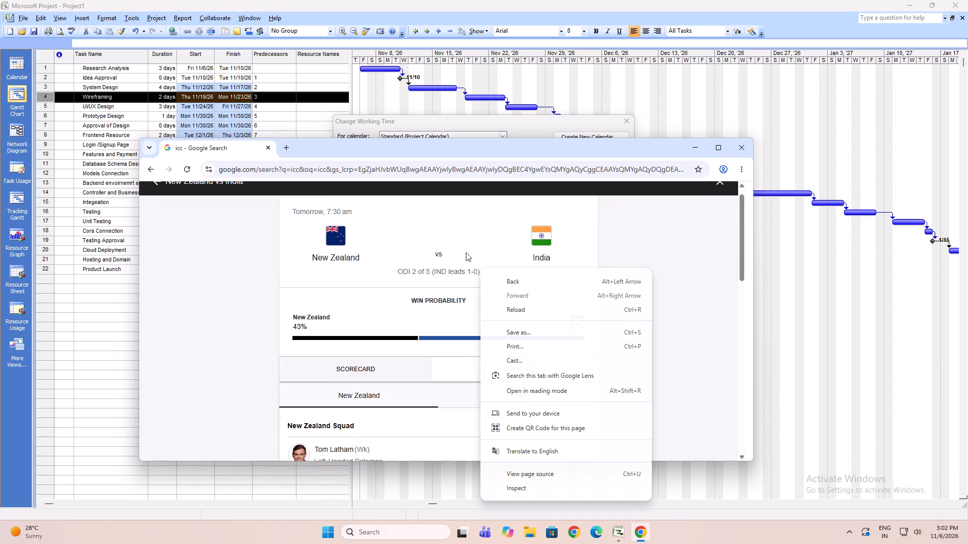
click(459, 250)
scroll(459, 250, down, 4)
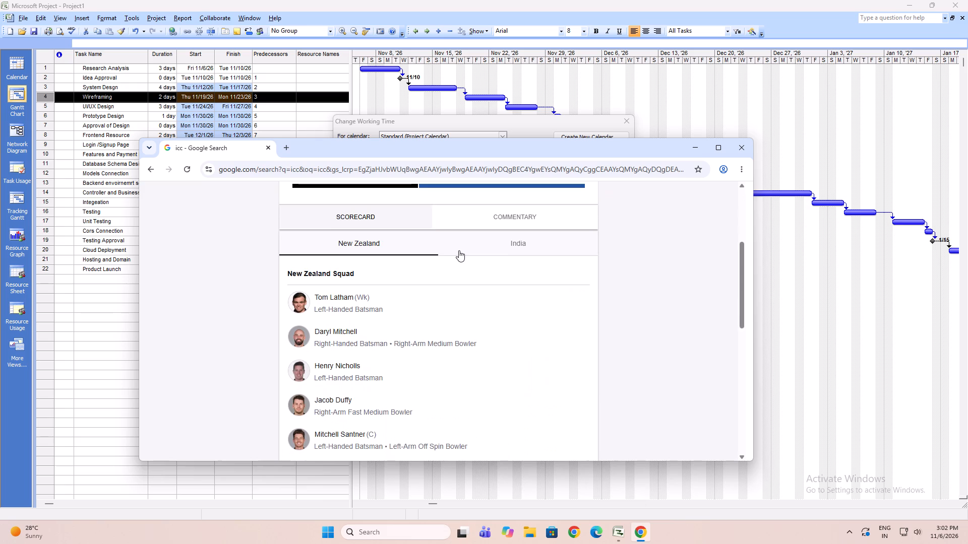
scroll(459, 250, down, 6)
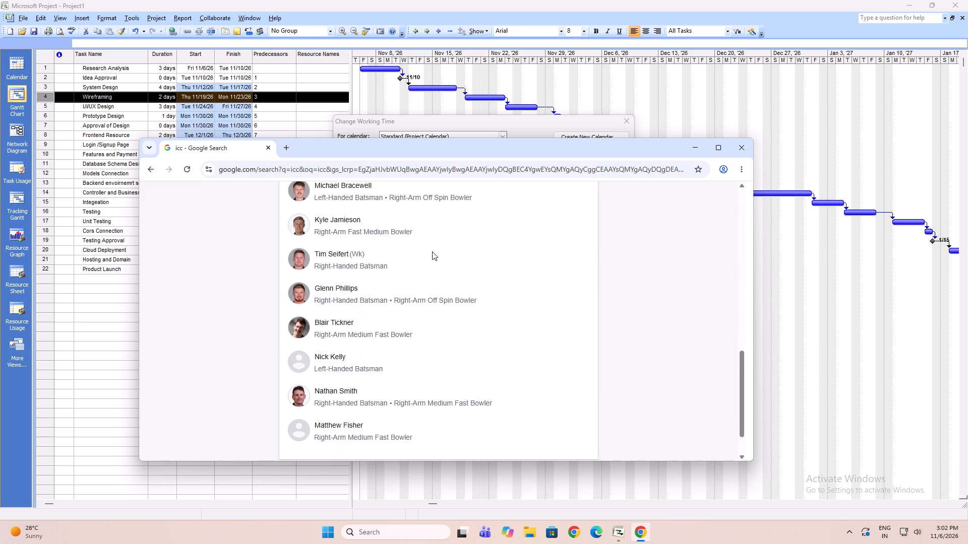
Replace the ICC search results tab with a new blank tab.
click(145, 170)
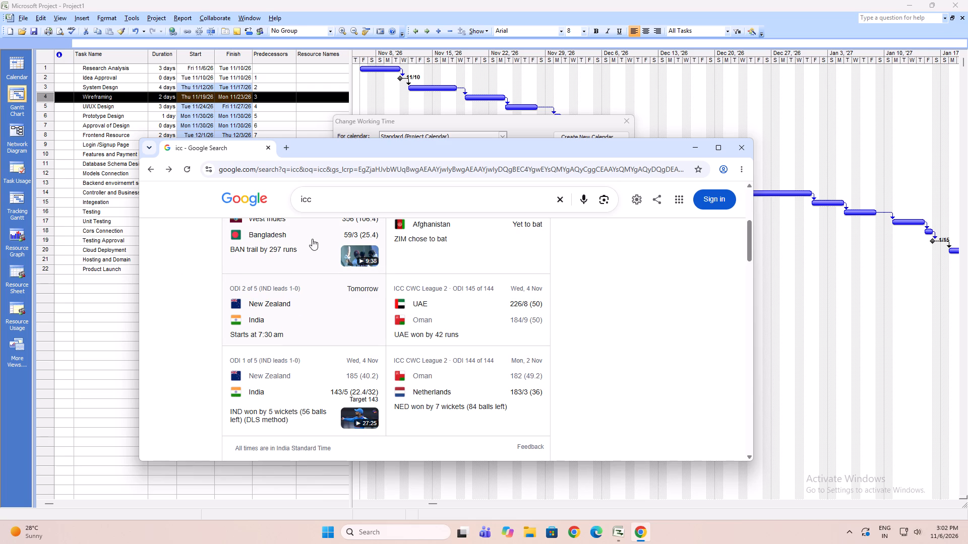
click(289, 144)
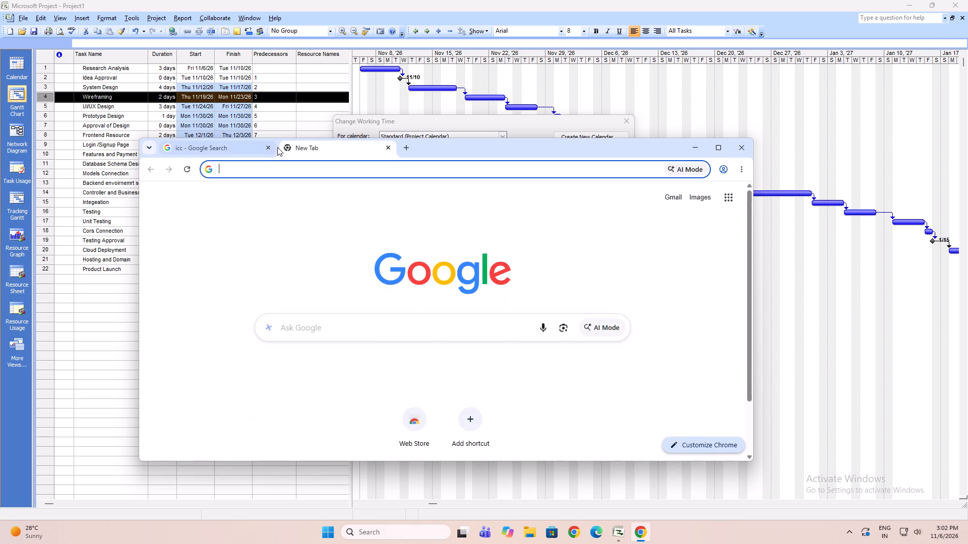
click(270, 149)
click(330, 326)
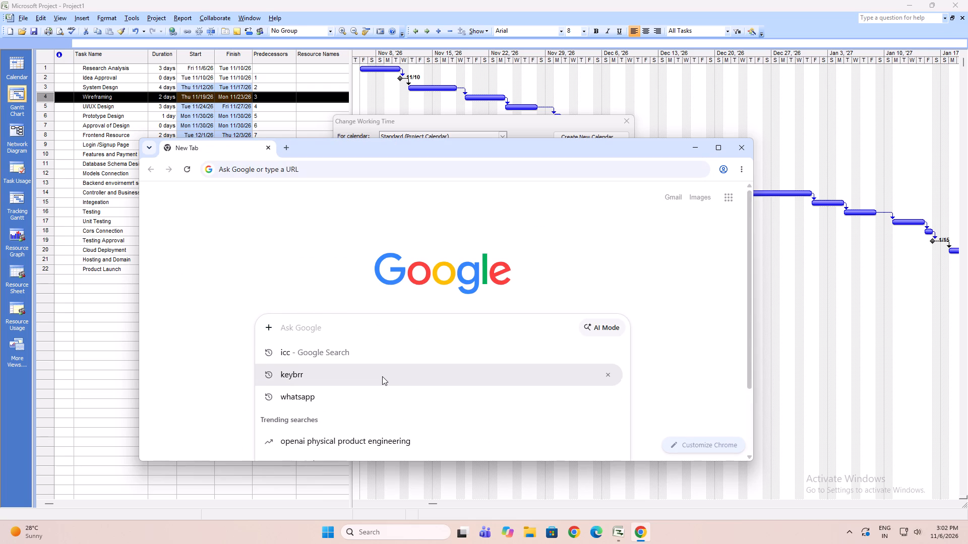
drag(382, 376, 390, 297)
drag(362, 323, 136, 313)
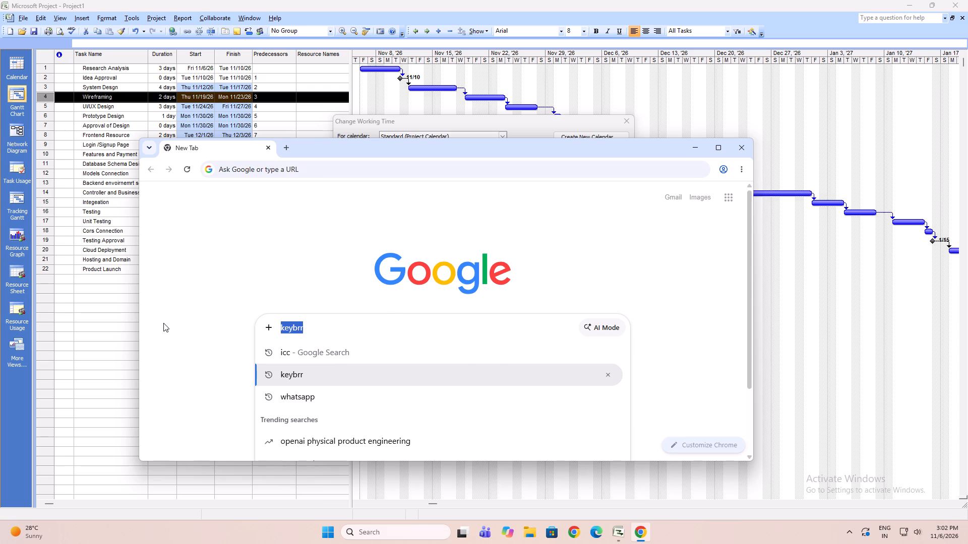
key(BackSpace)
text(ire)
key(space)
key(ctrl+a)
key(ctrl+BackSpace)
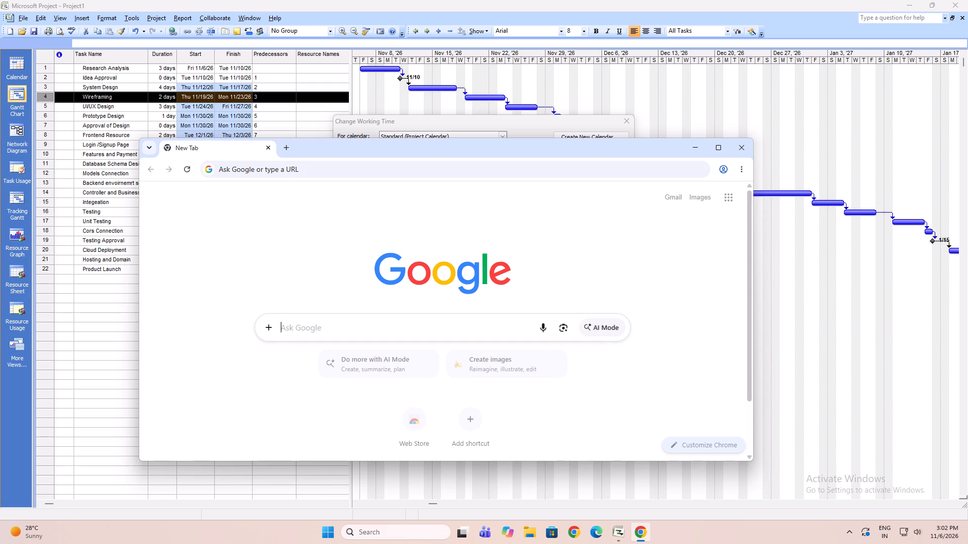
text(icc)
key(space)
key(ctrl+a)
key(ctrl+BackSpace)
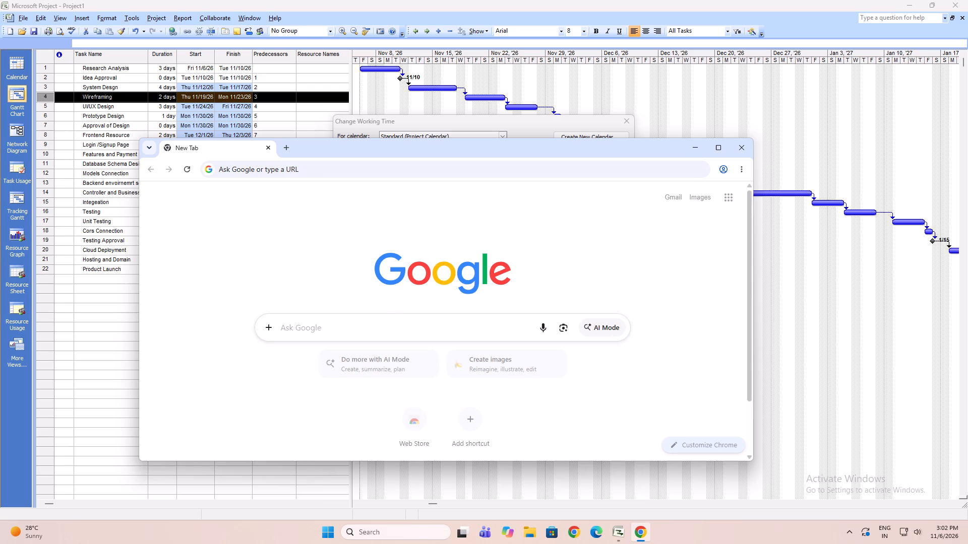